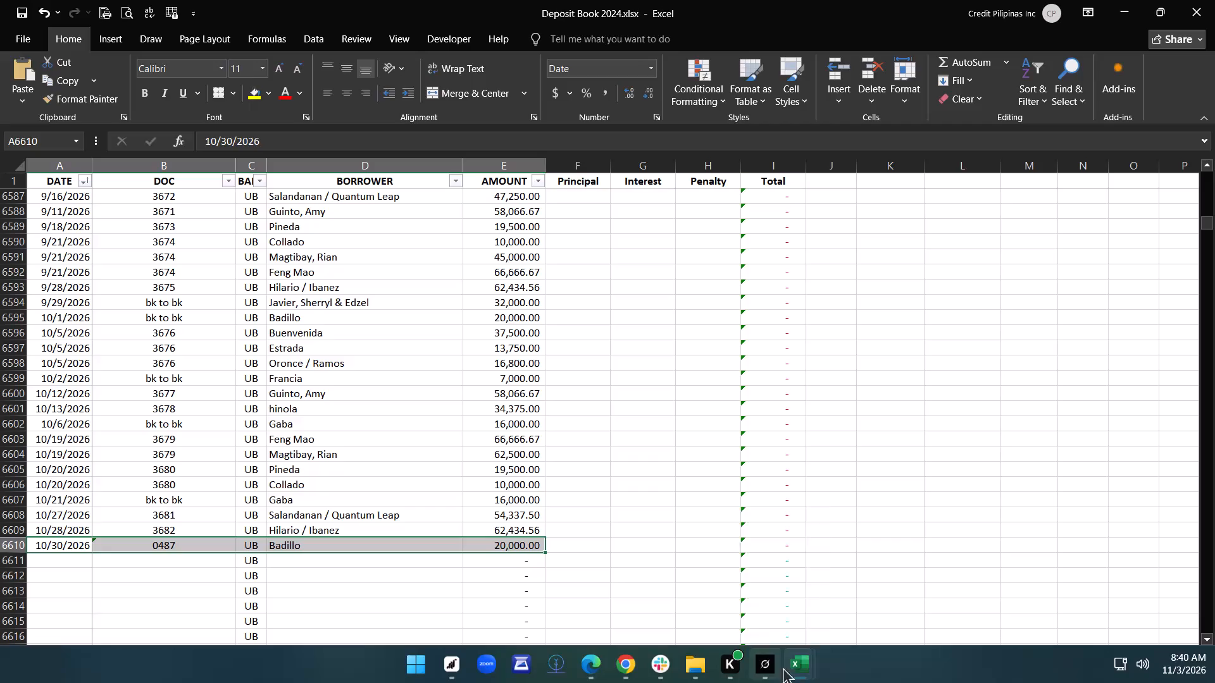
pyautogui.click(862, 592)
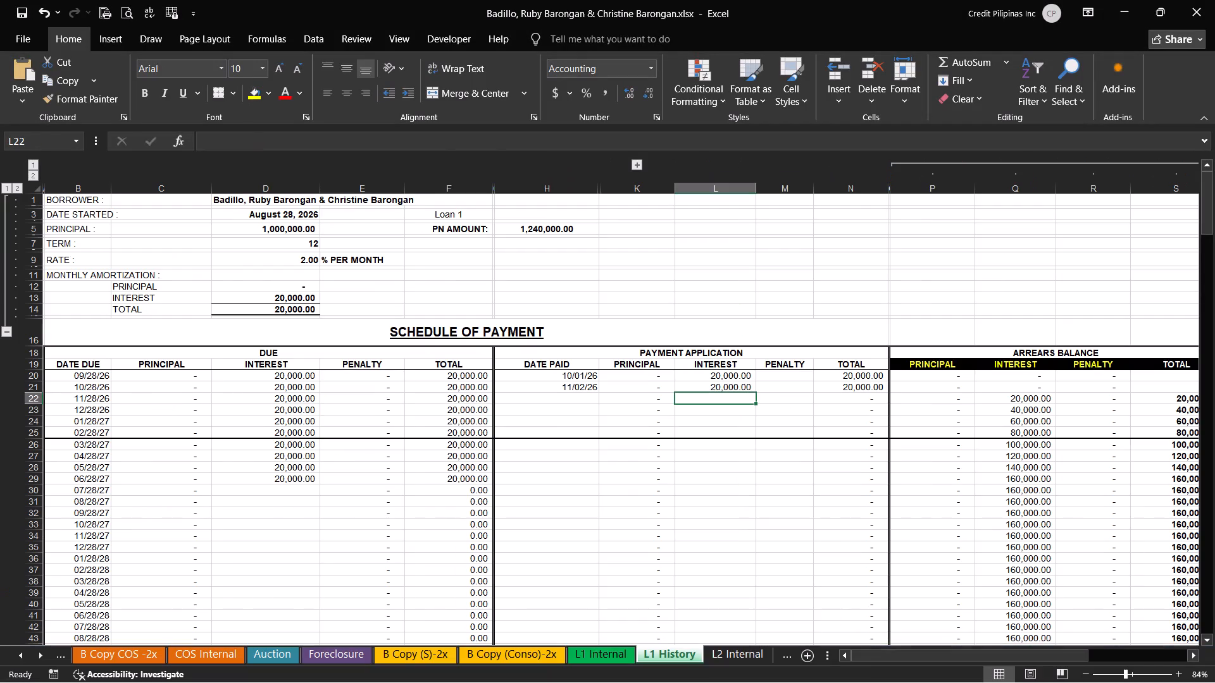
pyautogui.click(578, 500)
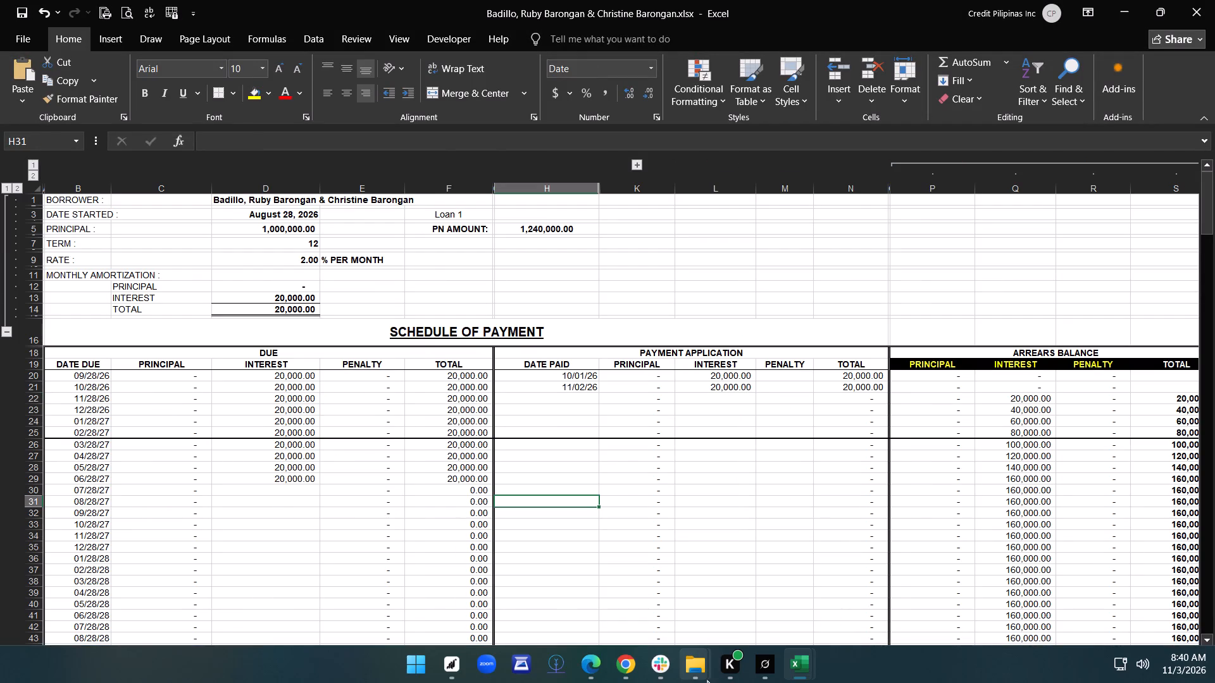
# Switch to File Explorer's Downloads folder and delete the custom-timesheet workbooks grouped under Today and Last week.
pyautogui.click(857, 577)
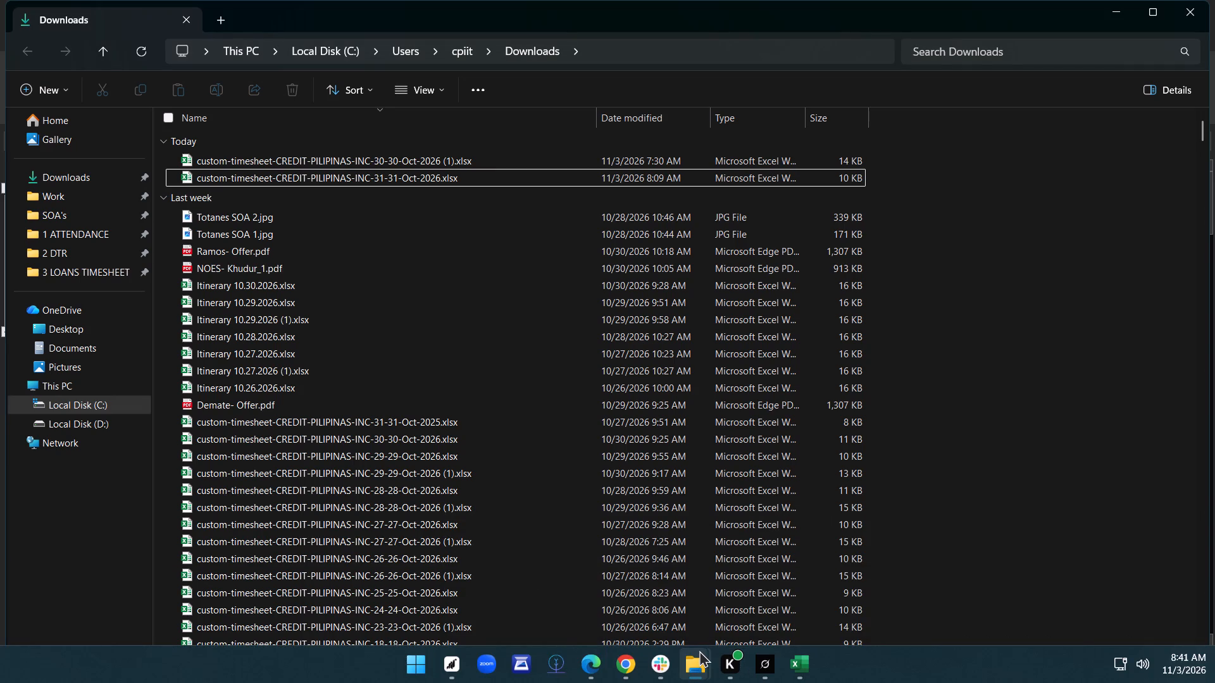
pyautogui.click(699, 658)
pyautogui.click(701, 606)
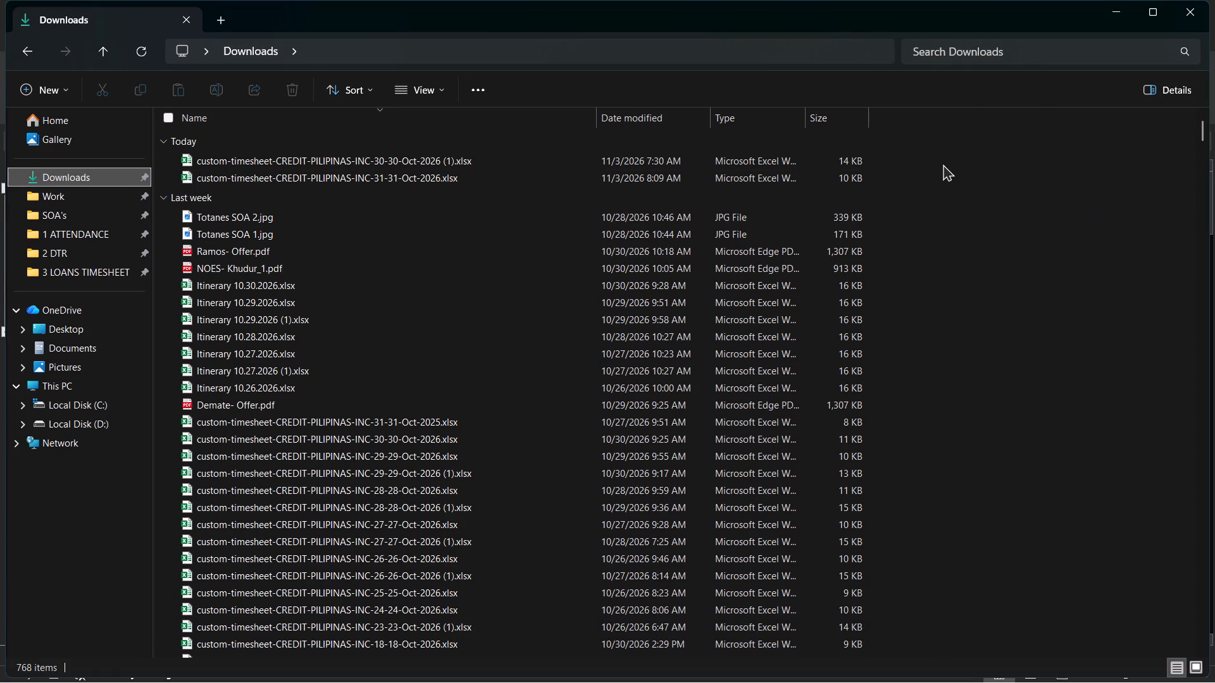
pyautogui.moveTo(944, 161); pyautogui.dragTo(592, 196)
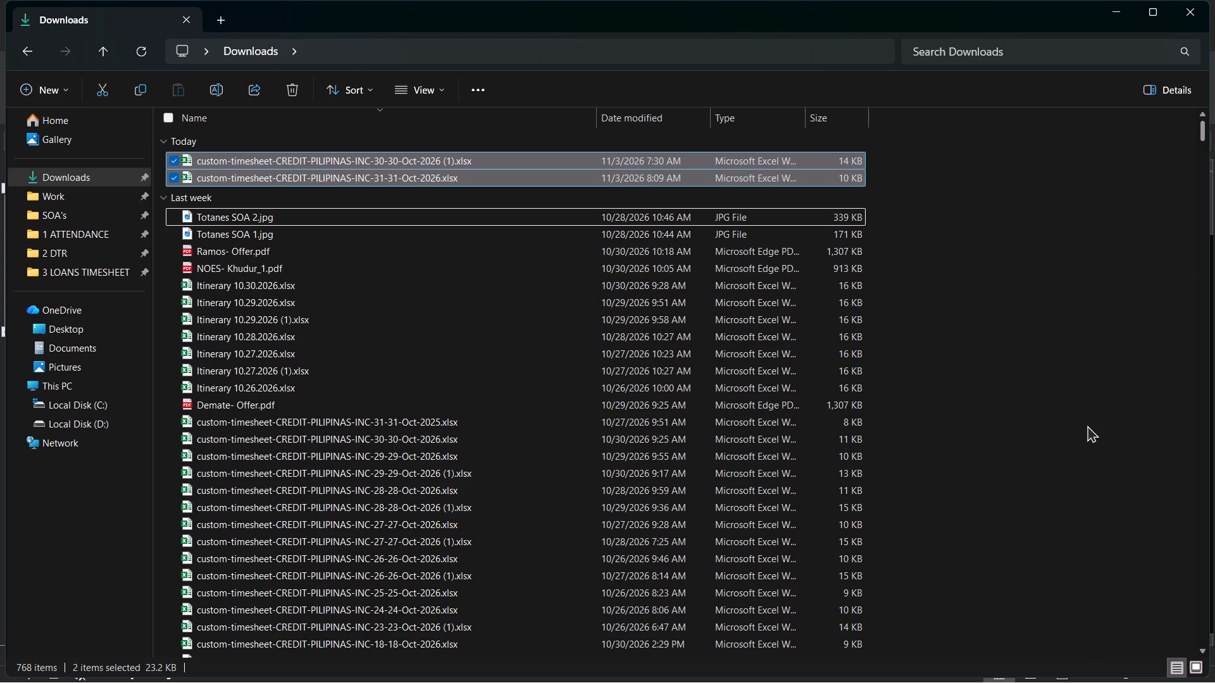
pyautogui.press('Delete')
pyautogui.moveTo(990, 365); pyautogui.dragTo(537, 587)
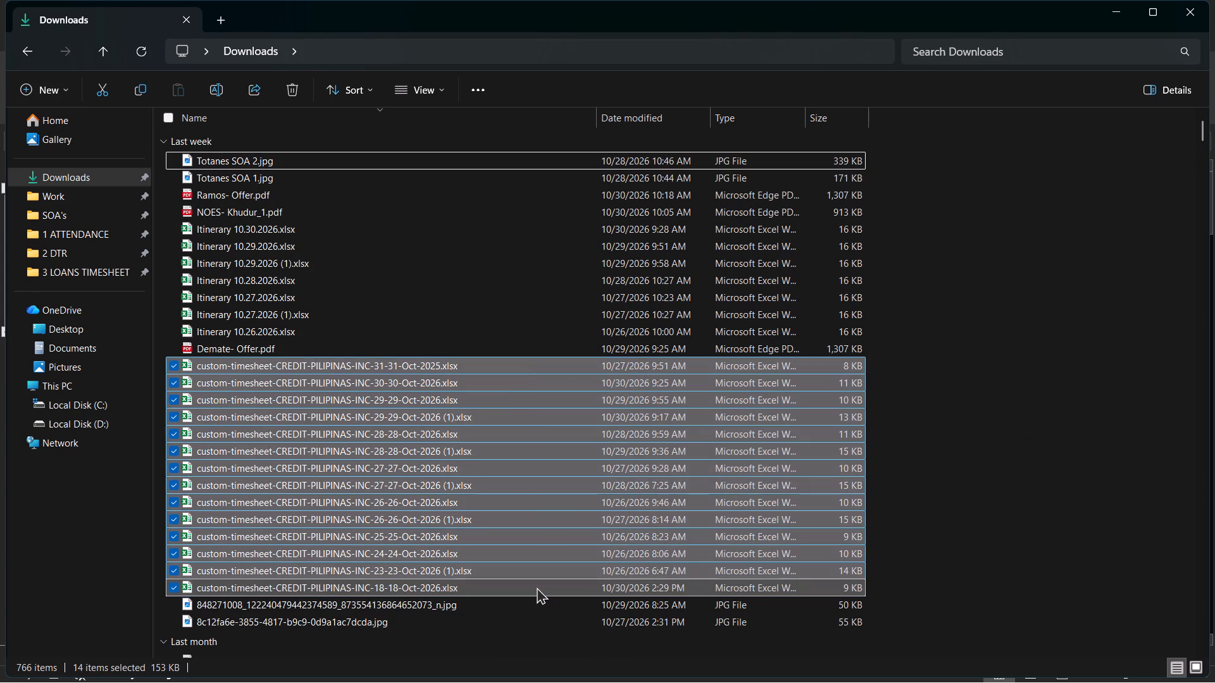
pyautogui.press('Delete')
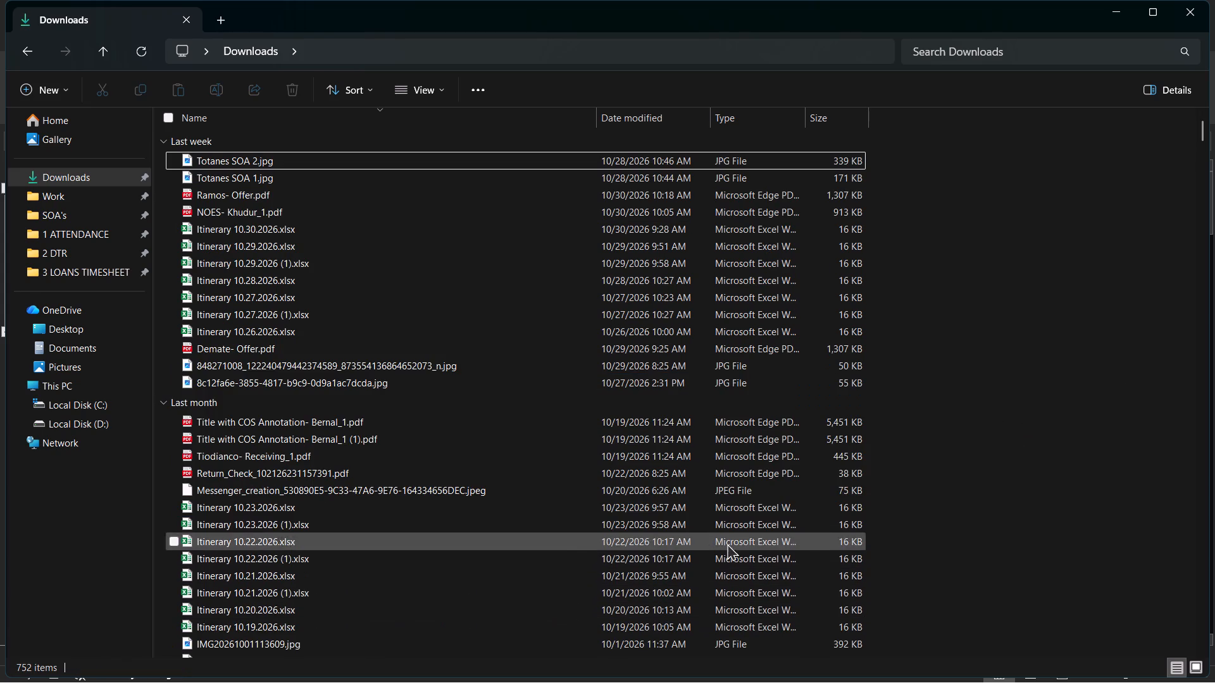
# Delete the Messenger_creation image and the Itinerary 10.19 to 10.23.2026 workbooks listed under Last month.
pyautogui.moveTo(976, 491); pyautogui.dragTo(763, 642)
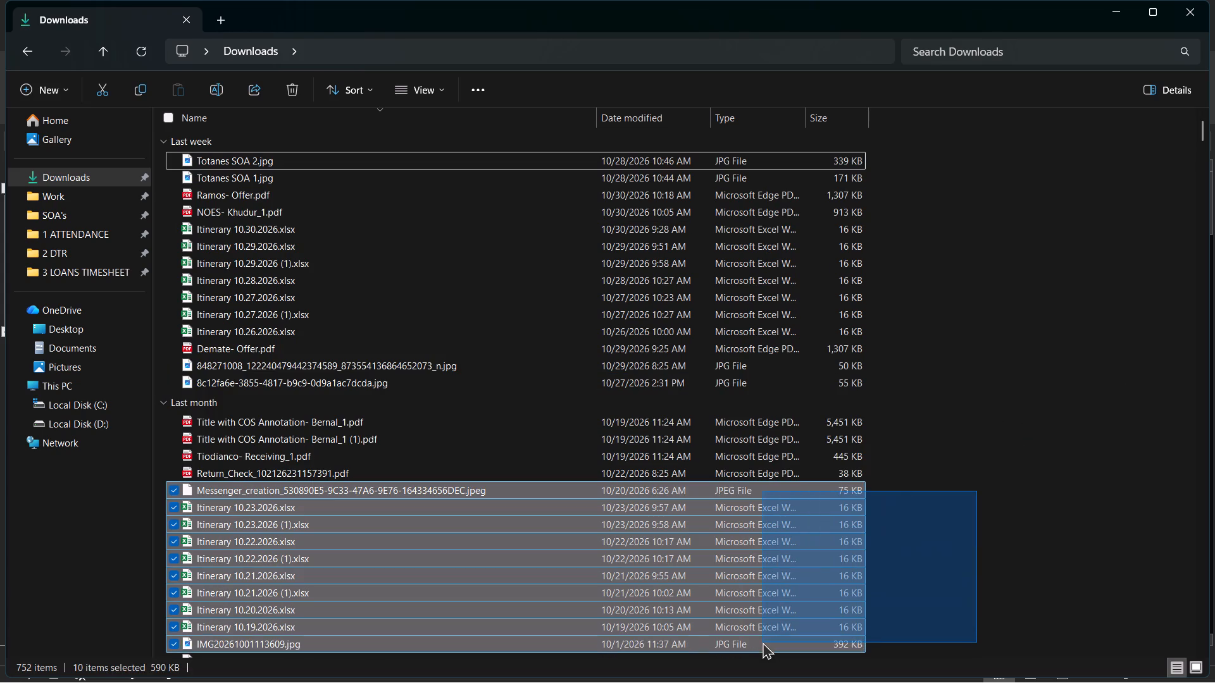
pyautogui.moveTo(763, 642); pyautogui.dragTo(770, 629)
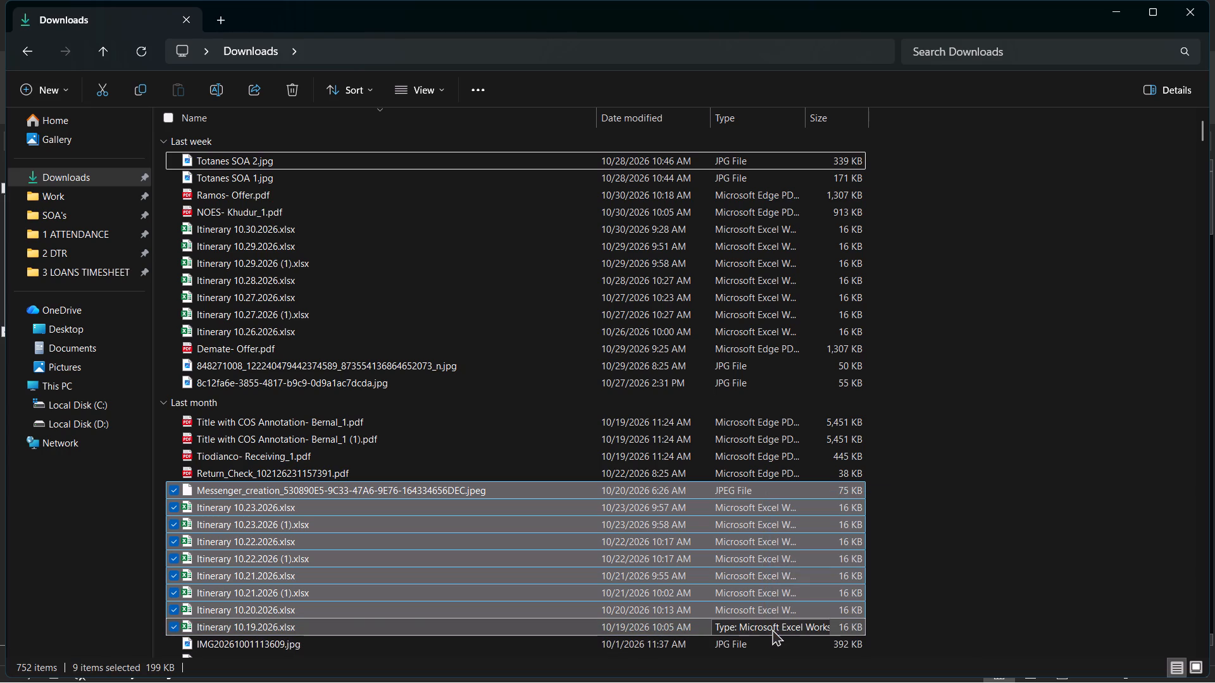
pyautogui.press('Delete')
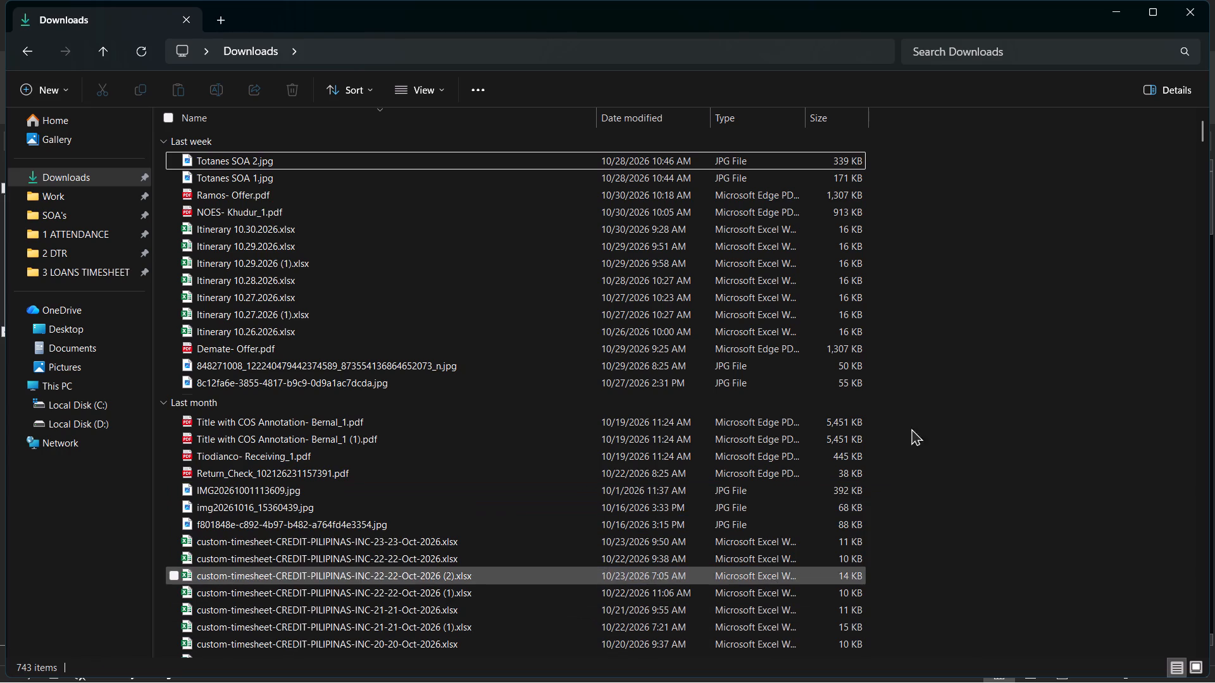
# Delete the Itinerary 10.26 to 10.30.2026 workbooks listed under Last week.
pyautogui.moveTo(964, 232); pyautogui.dragTo(657, 294)
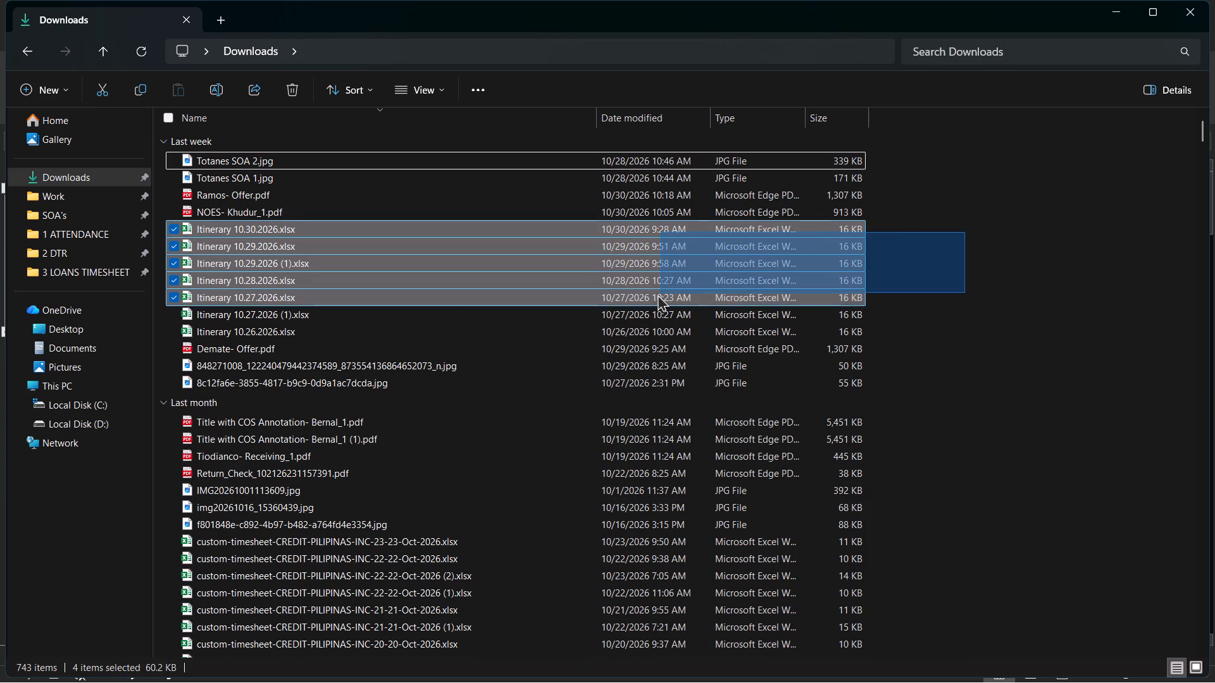
pyautogui.moveTo(657, 294); pyautogui.dragTo(623, 330)
pyautogui.press('Delete')
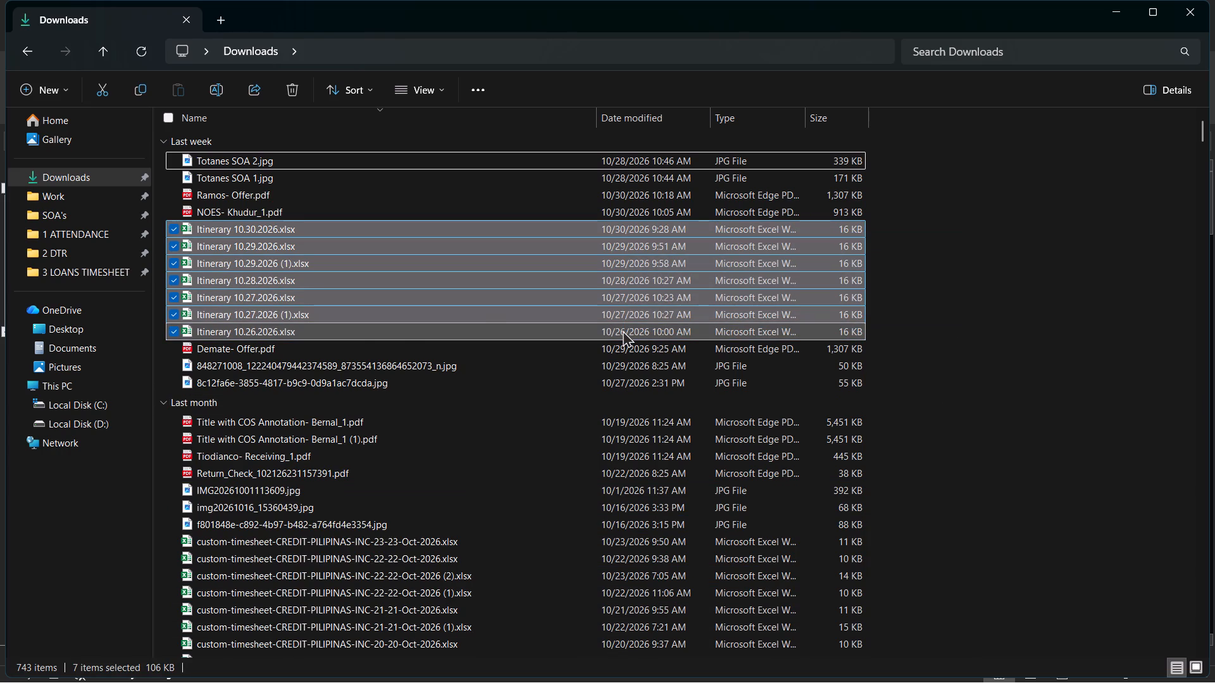
# Delete last month's custom-timesheet workbooks, from 23-23-Oct-2026 down to 4-4-Oct-2026.
pyautogui.moveTo(938, 423); pyautogui.dragTo(620, 624)
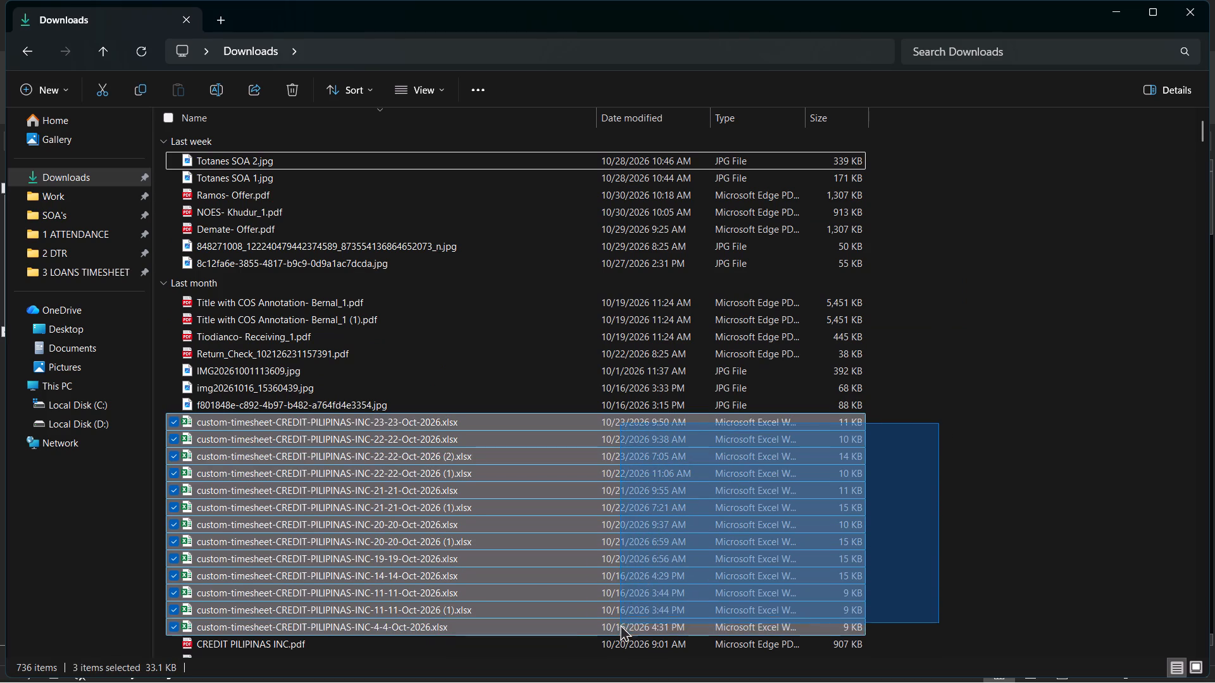
pyautogui.moveTo(620, 624); pyautogui.dragTo(618, 628)
pyautogui.press('Delete')
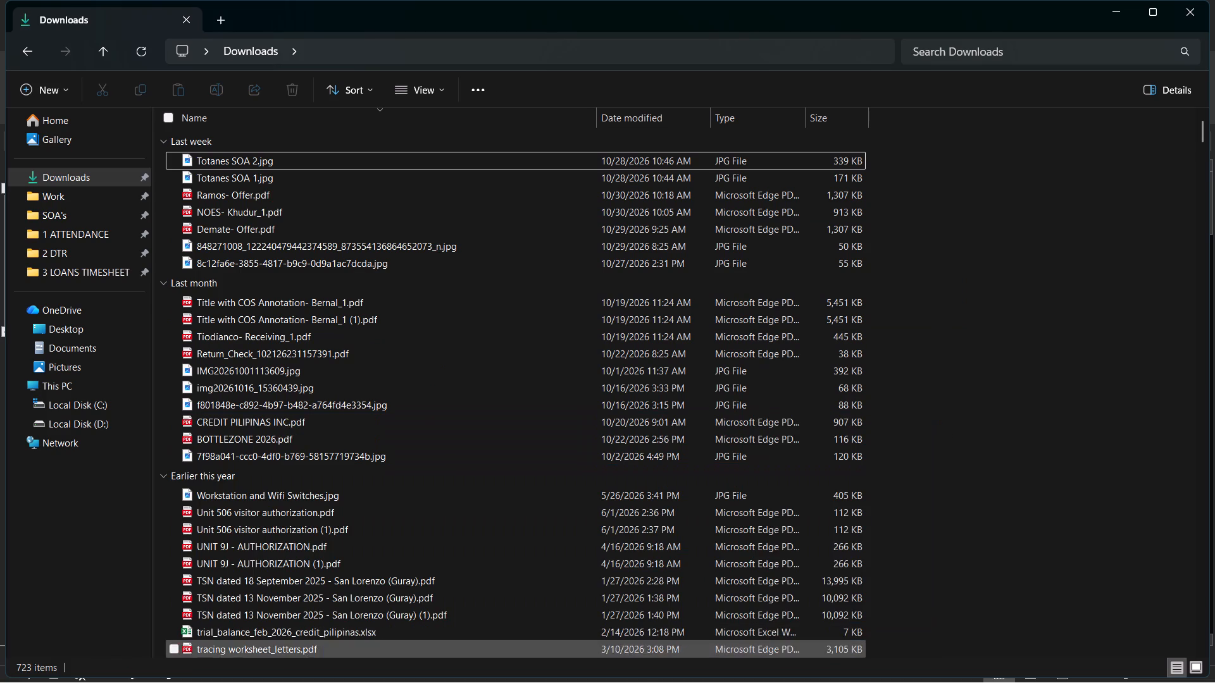
pyautogui.click(699, 669)
pyautogui.click(553, 593)
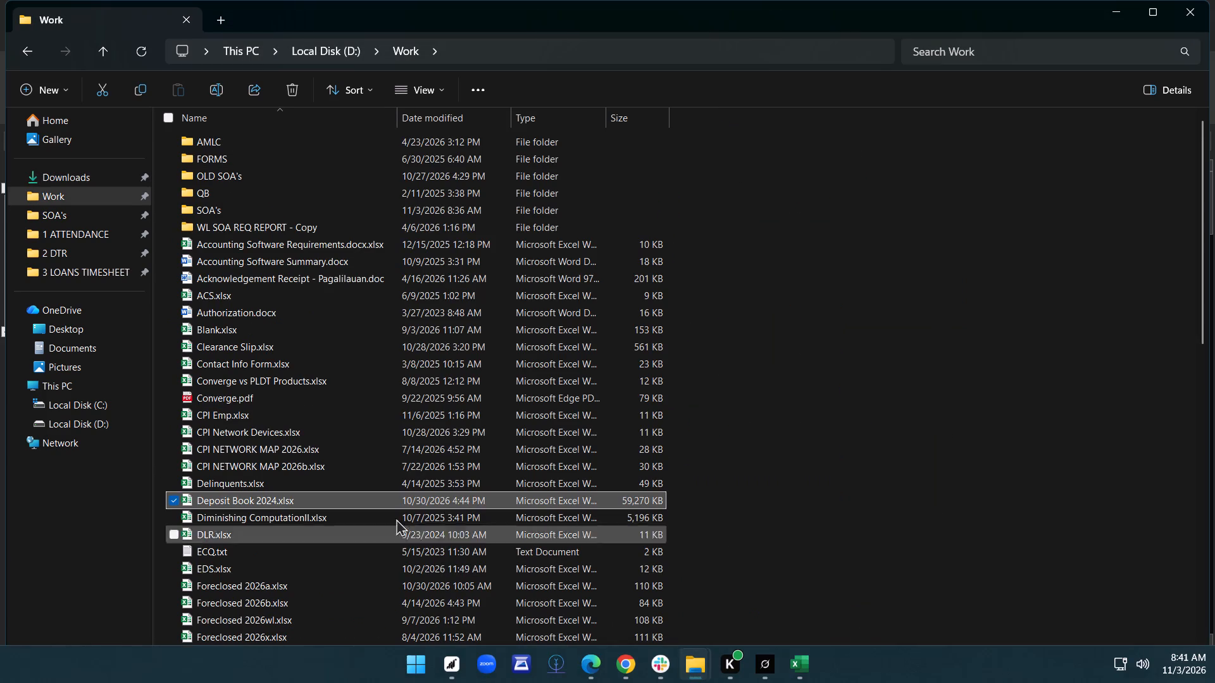
pyautogui.doubleClick(247, 215)
pyautogui.click(301, 458)
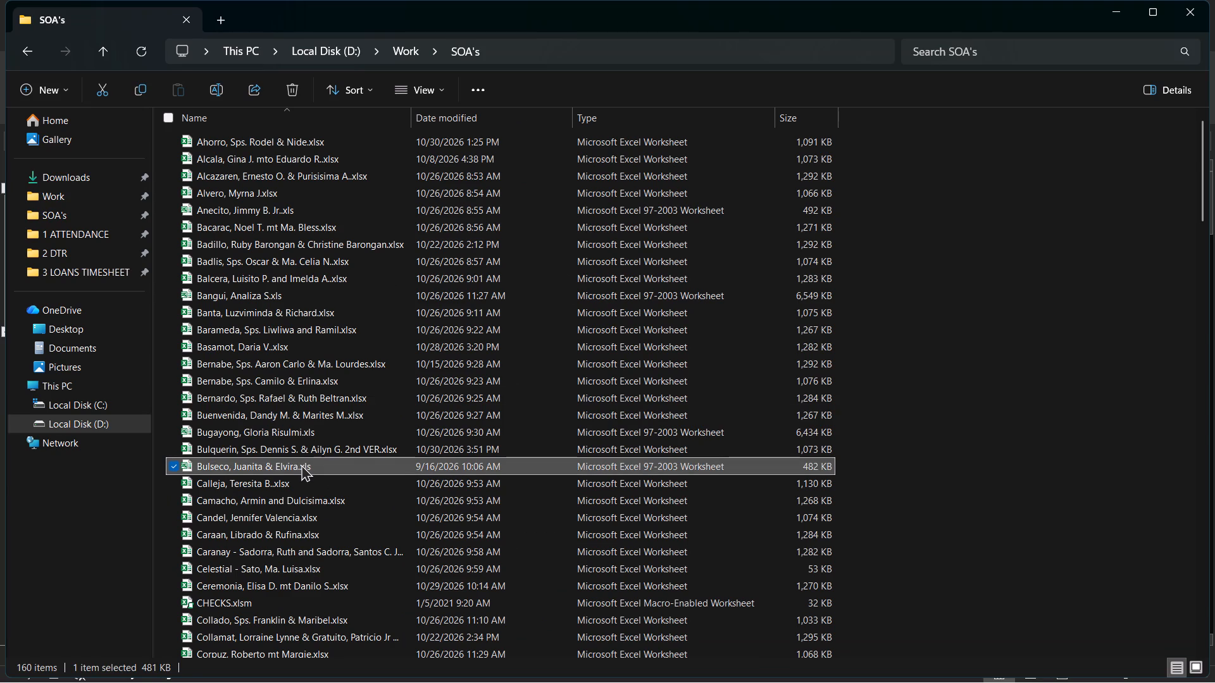
pyautogui.press('t')
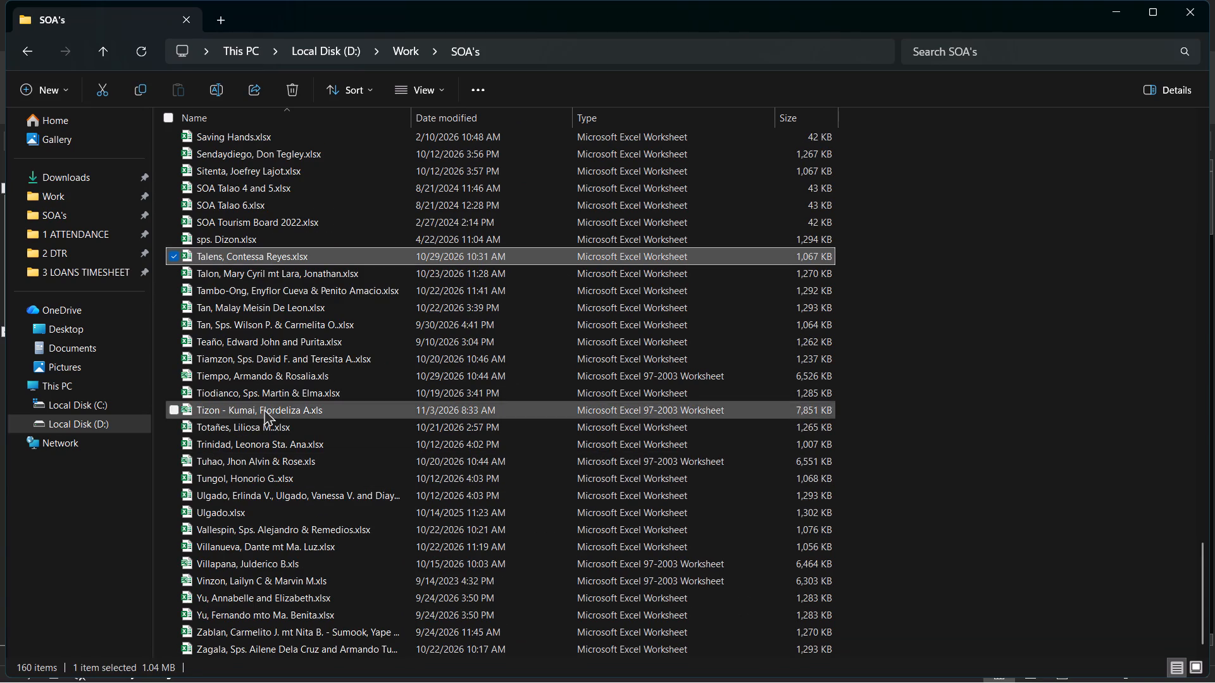
pyautogui.doubleClick(259, 412)
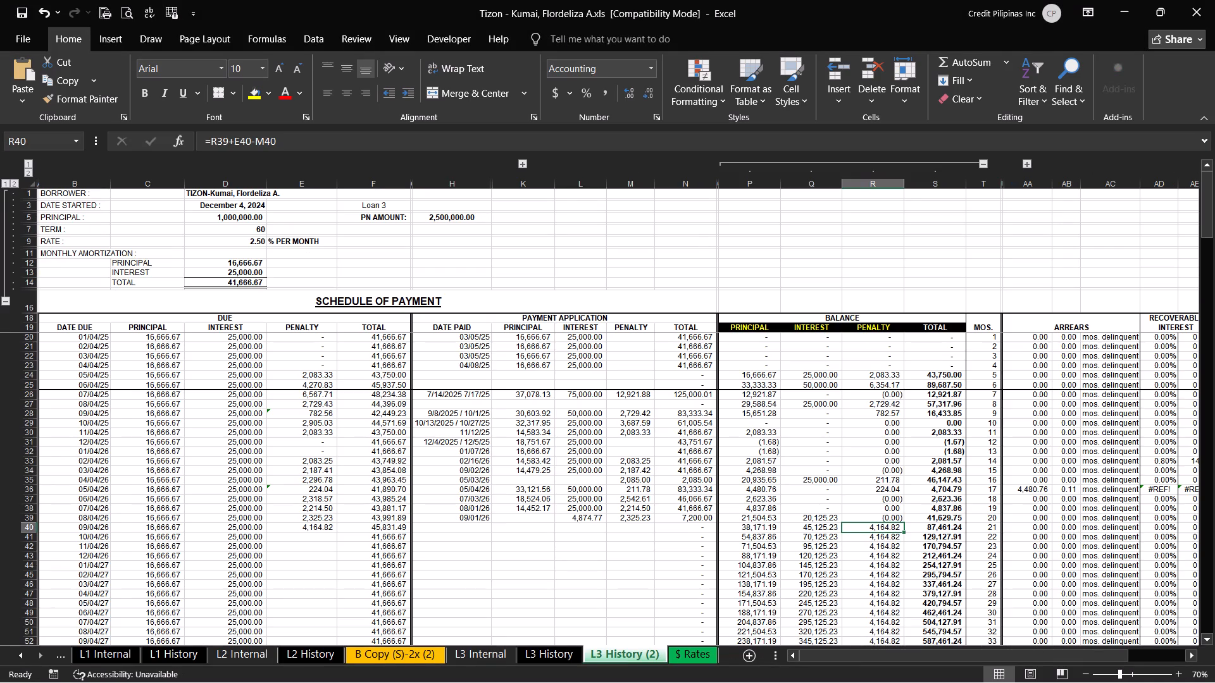
# Copy the due penalty formula from the 09/04/26 row into the 10/04/26 row on L3 History (2).
pyautogui.click(321, 530)
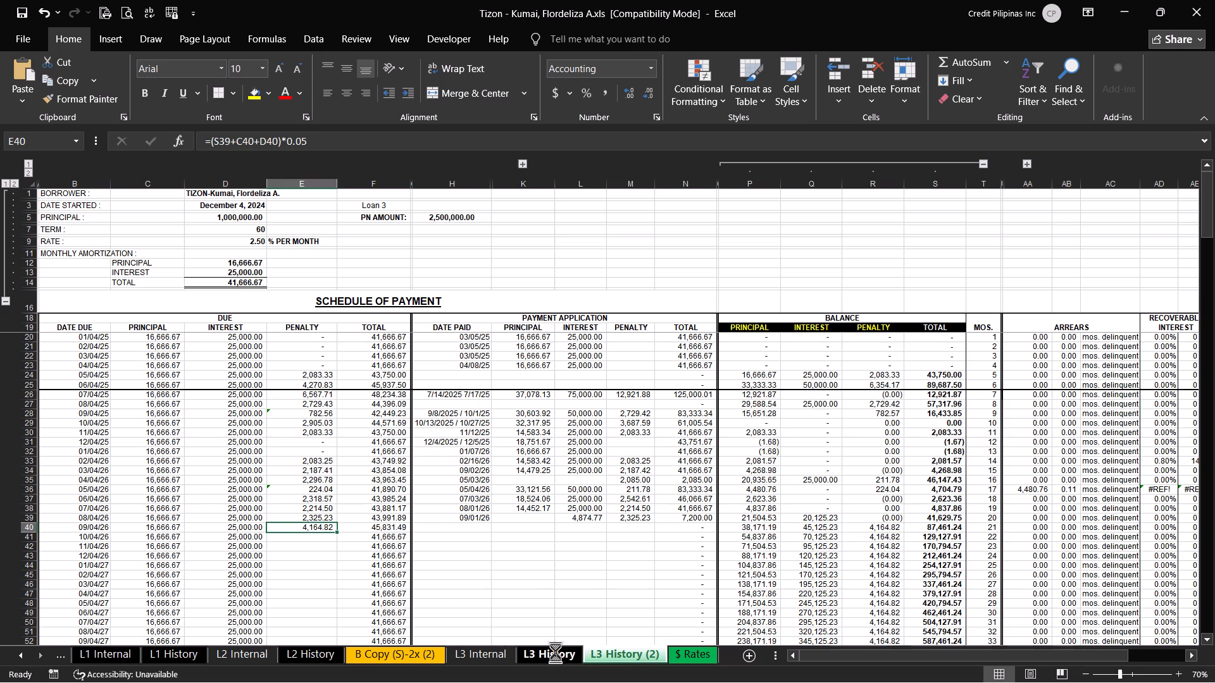
pyautogui.hotkey('ctrl', 'c')
pyautogui.press('Down')
pyautogui.press('Return')
# Enter 11/3 as the date paid for the 10/04/26 due row.
pyautogui.press('Left')
pyautogui.press('Left')
pyautogui.press('Left')
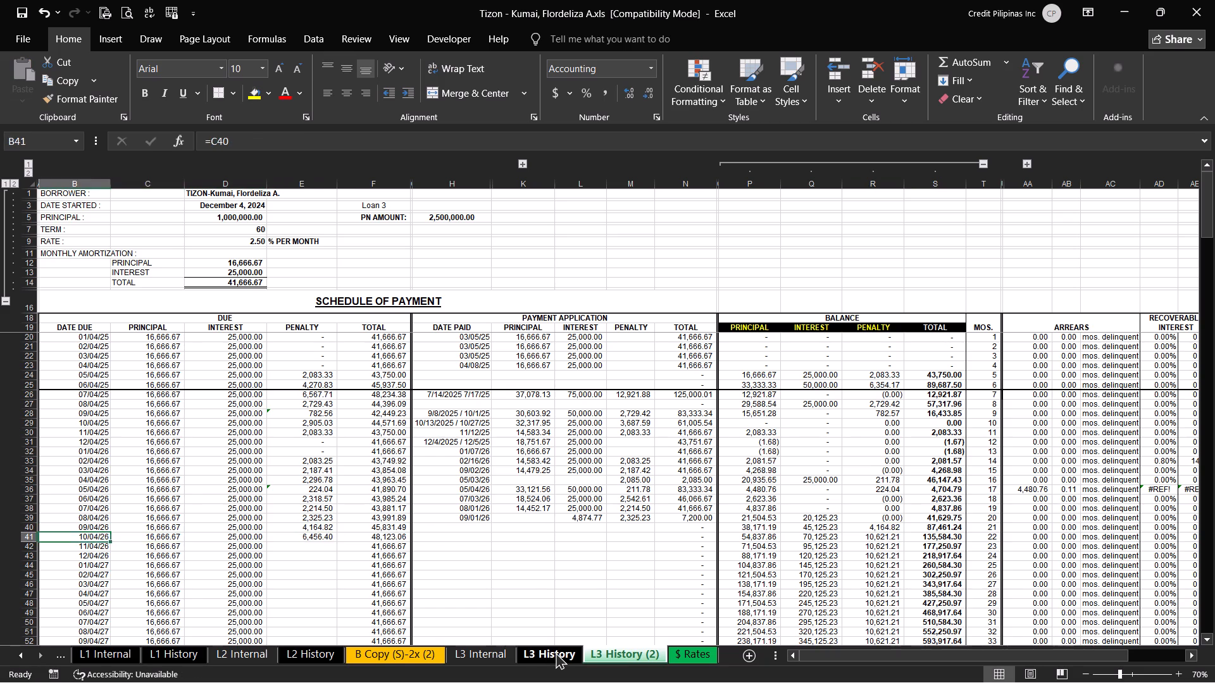
pyautogui.press('Left')
pyautogui.press('Right')
pyautogui.press('Right')
pyautogui.press('Right')
pyautogui.press('Right')
pyautogui.press('Right')
pyautogui.press('Right')
pyautogui.press('Right')
pyautogui.press('Right')
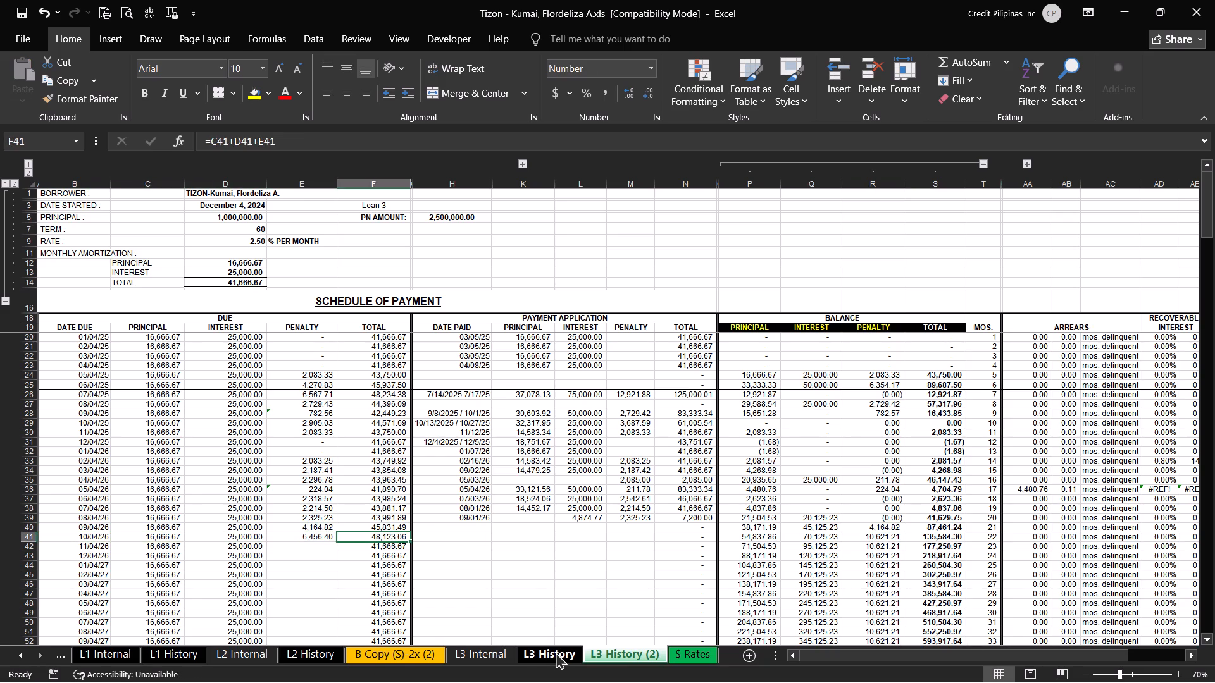
pyautogui.press('Left')
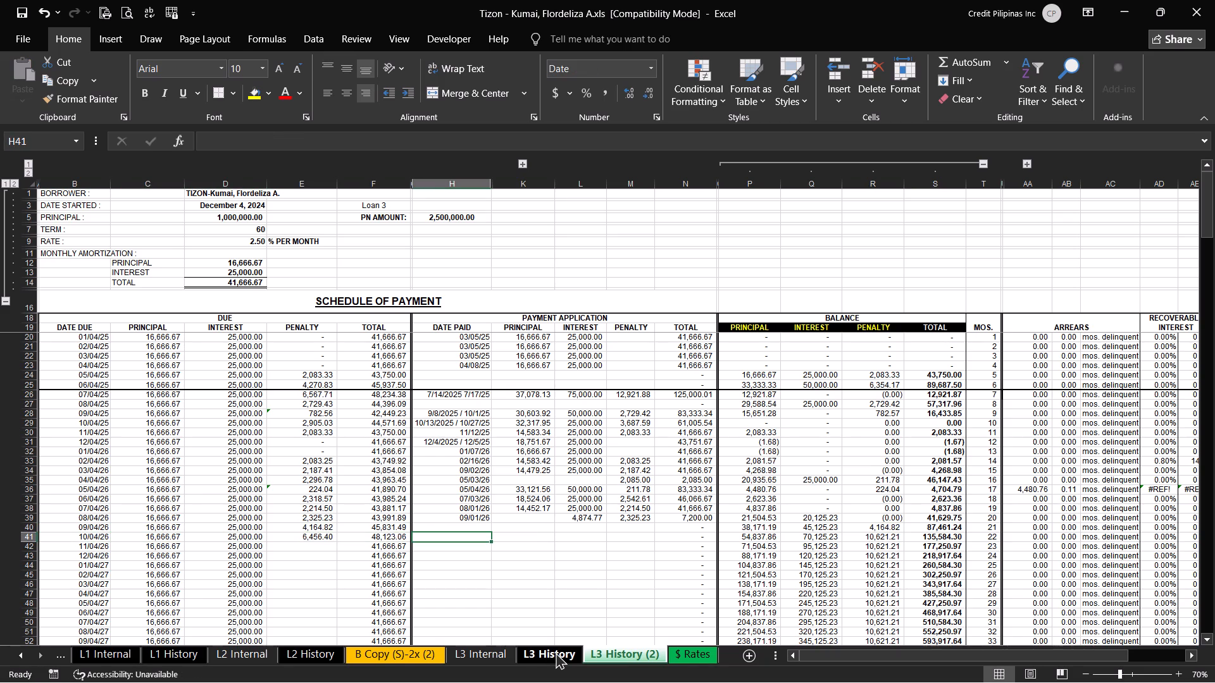
pyautogui.write('11')
pyautogui.press('/')
pyautogui.press('3')
pyautogui.press('Return')
# Enter 10621.21 as the penalty payment in the 10/04/26 row.
pyautogui.press('Up')
pyautogui.press('Right')
pyautogui.press('Right')
pyautogui.press('Right')
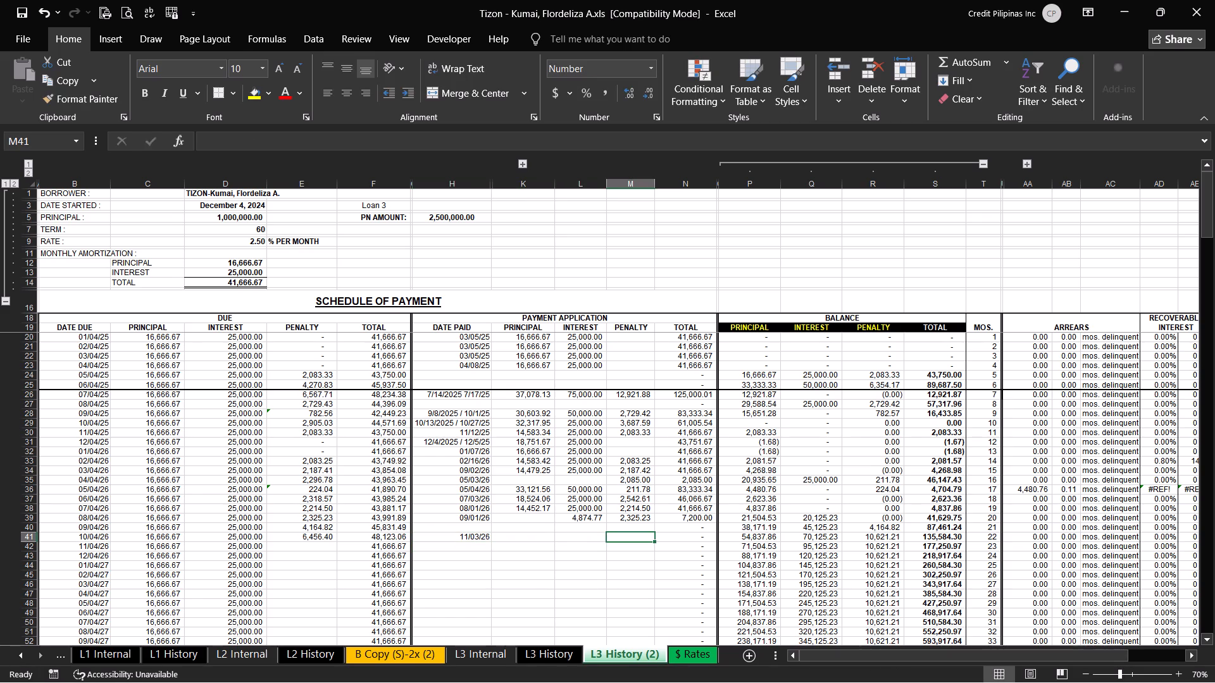
pyautogui.write('10621.21')
pyautogui.press('Return')
# Set the interest payment in the 10/04/26 row to 41666.67 minus that row's penalty payment.
pyautogui.press('Up')
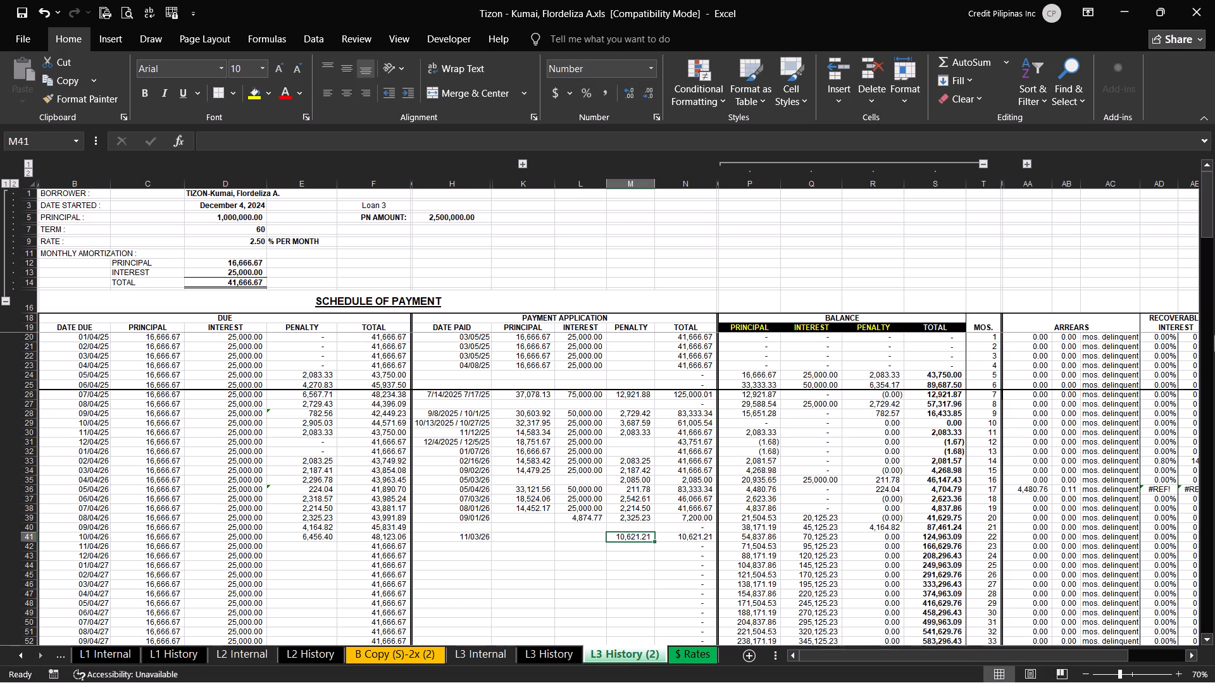
pyautogui.press('Left')
pyautogui.press('=')
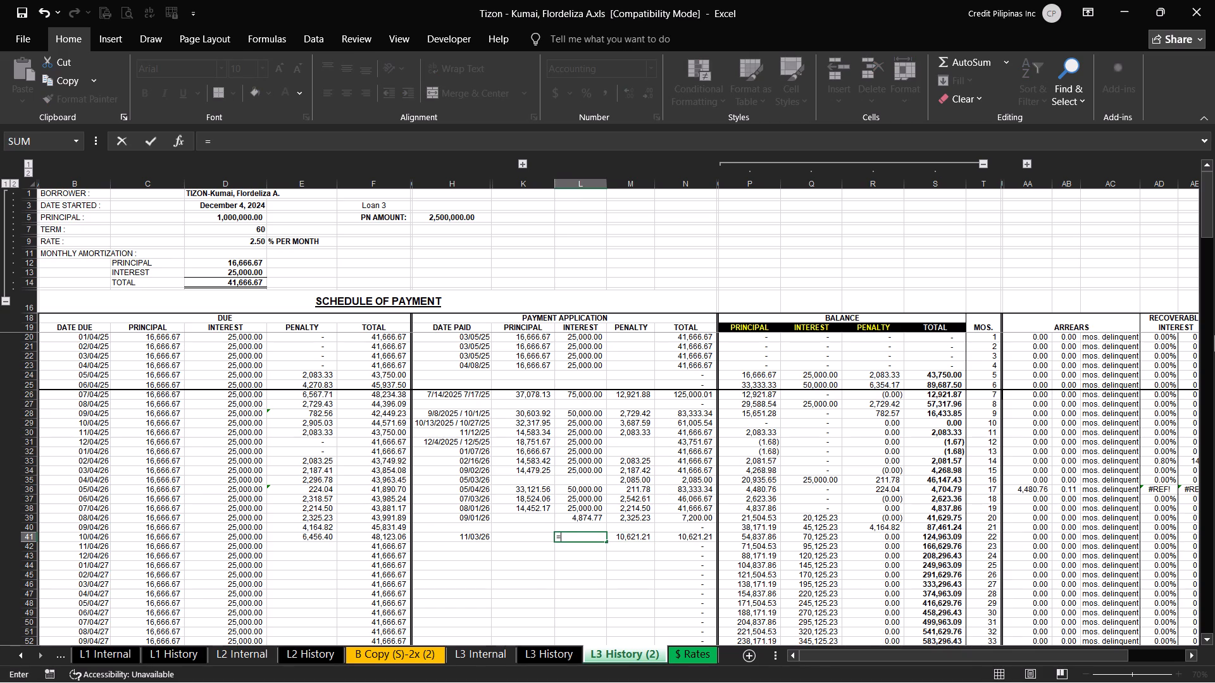
pyautogui.write('41')
pyautogui.write('666.67-')
pyautogui.press('Right')
pyautogui.press('Return')
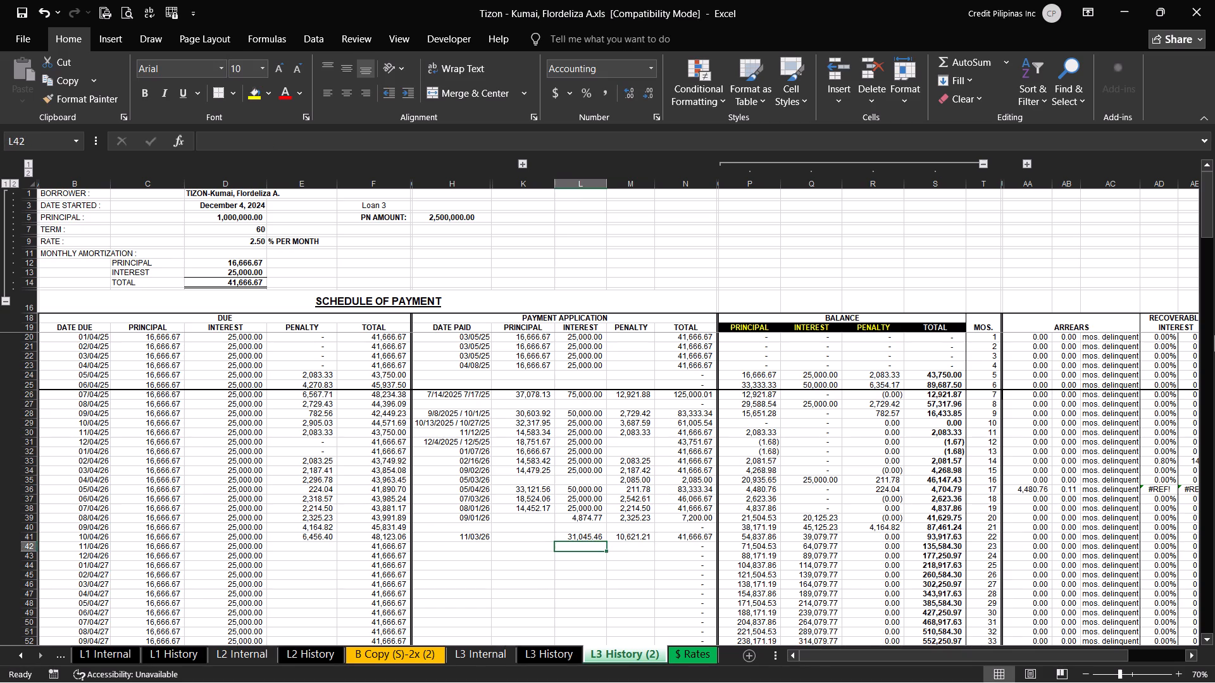
# Set the first arrears cell of the 10/04/26 row to principal balance plus interest balance, using =P41+Q41.
pyautogui.press('Up')
pyautogui.press('Right')
pyautogui.press('Right')
pyautogui.press('Right')
pyautogui.press('Right')
pyautogui.press('Right')
pyautogui.press('Right')
pyautogui.press('Right')
pyautogui.press('Right')
pyautogui.press('Right')
pyautogui.press('Right')
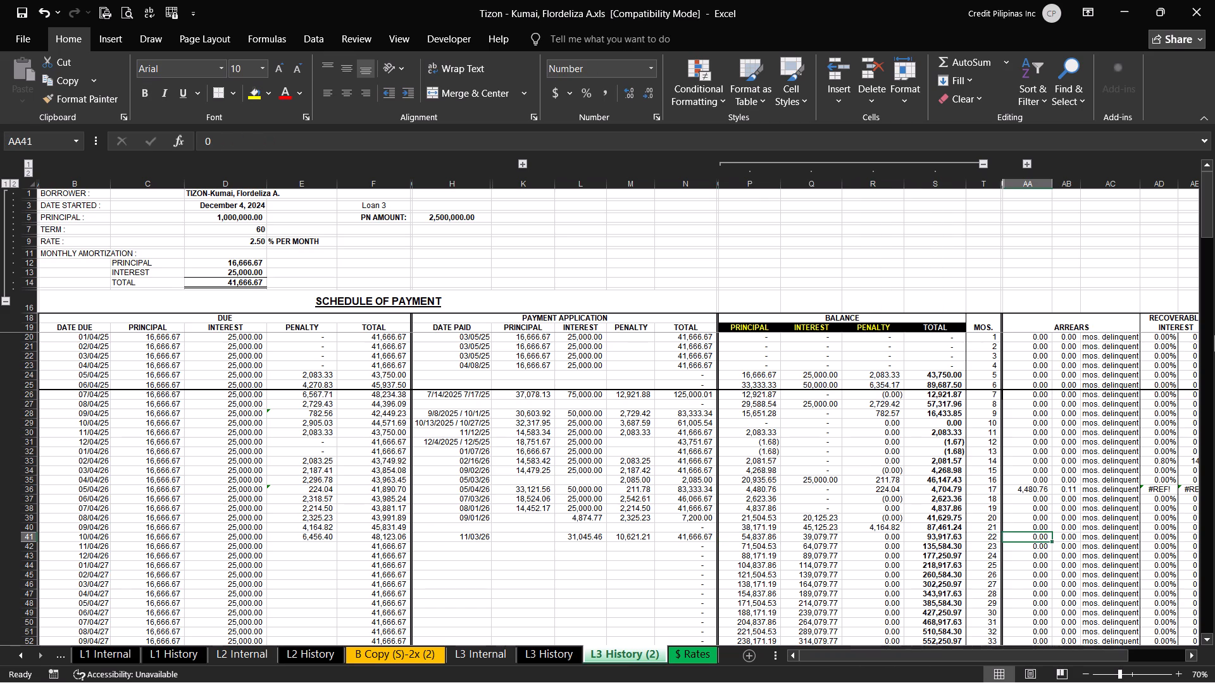
pyautogui.press('=')
pyautogui.press('Left')
pyautogui.press('Left')
pyautogui.press('Left')
pyautogui.press('Left')
pyautogui.press('Left')
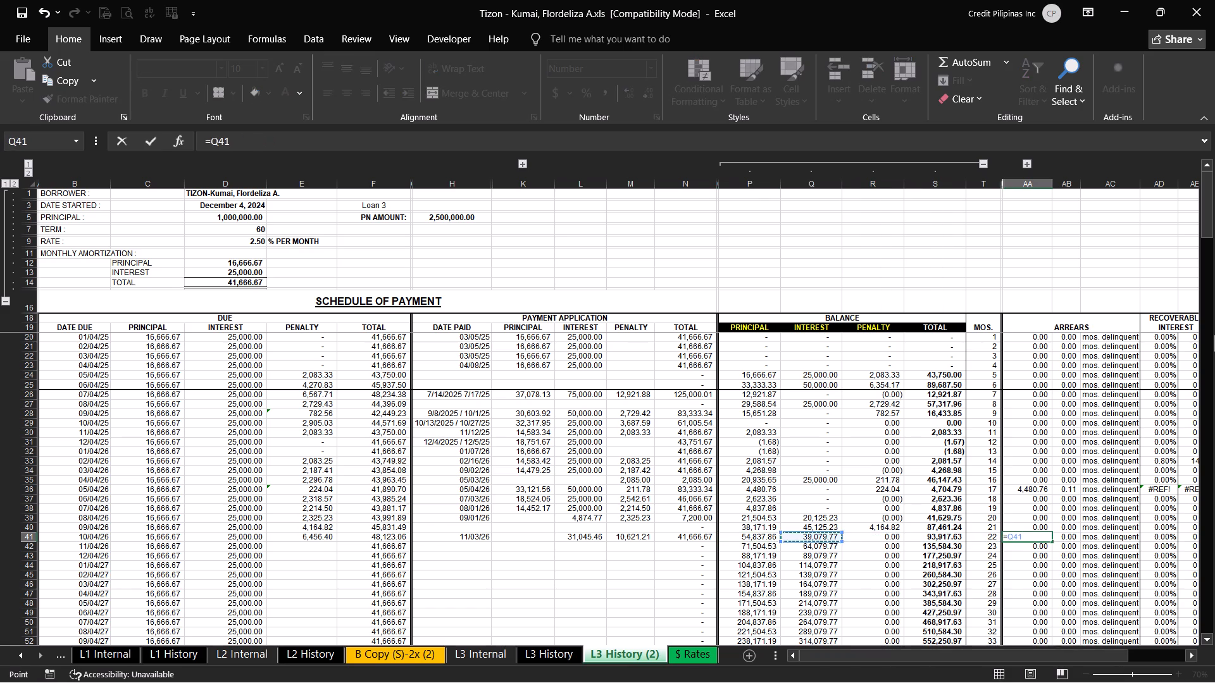
pyautogui.press('Left')
pyautogui.press('+')
pyautogui.press('Left')
pyautogui.press('Left')
pyautogui.press('Left')
pyautogui.press('Left')
pyautogui.press('Left')
pyautogui.press('Return')
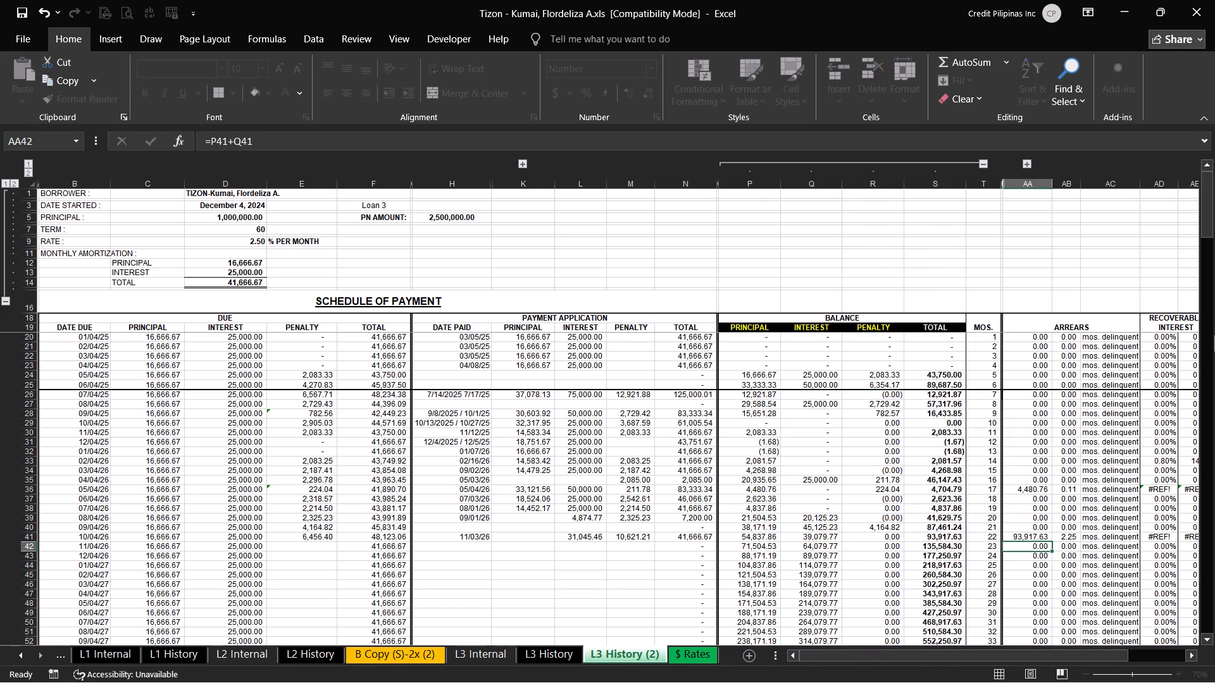
pyautogui.press('Up')
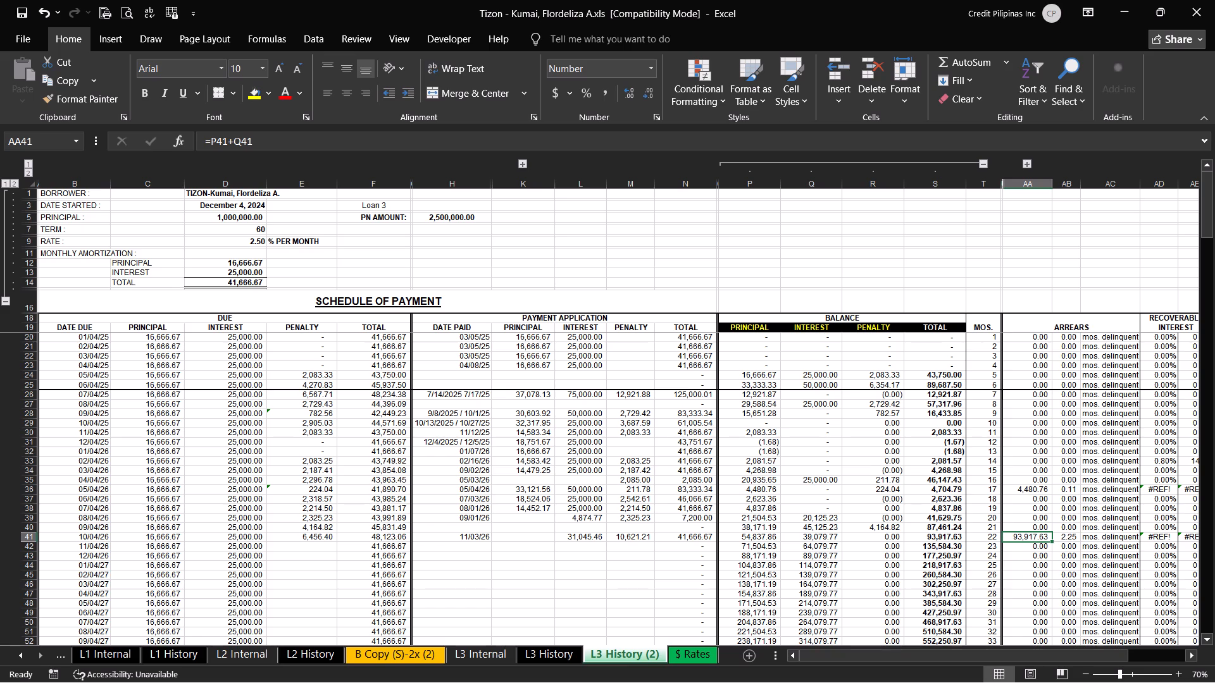
# Calculate twice the total monthly amortization in cell F14 with =D14*2.
pyautogui.click(392, 281)
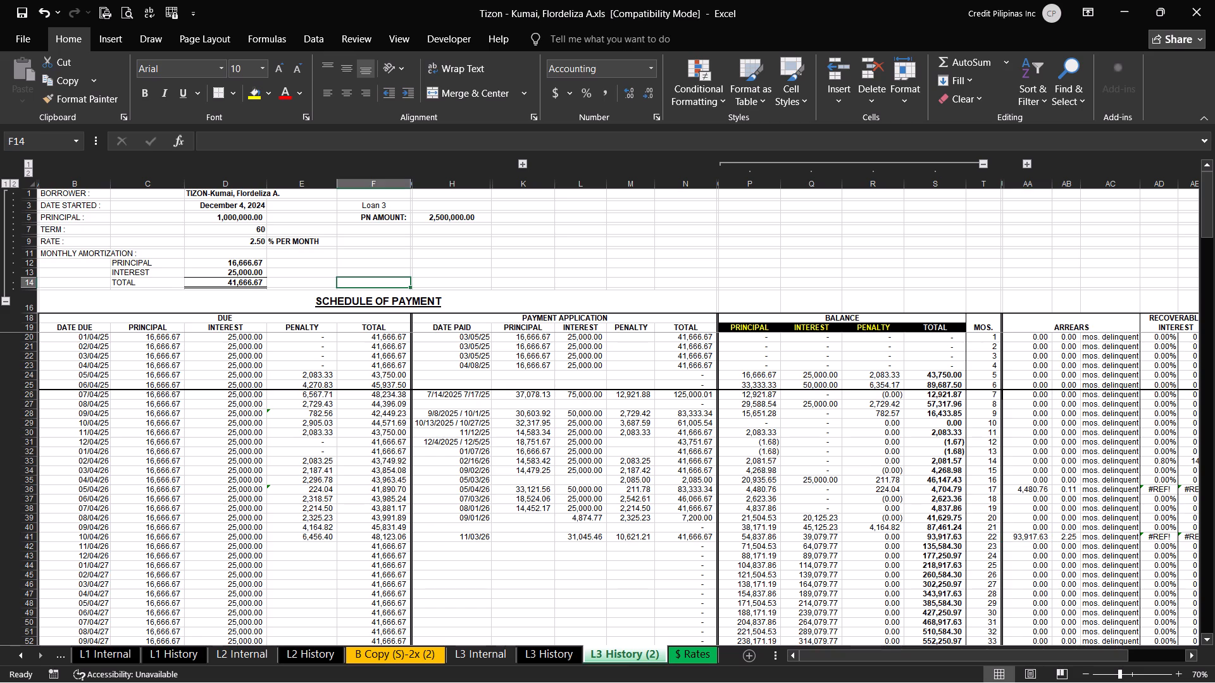
pyautogui.press('=')
pyautogui.press('Left')
pyautogui.press('Left')
pyautogui.press('Left')
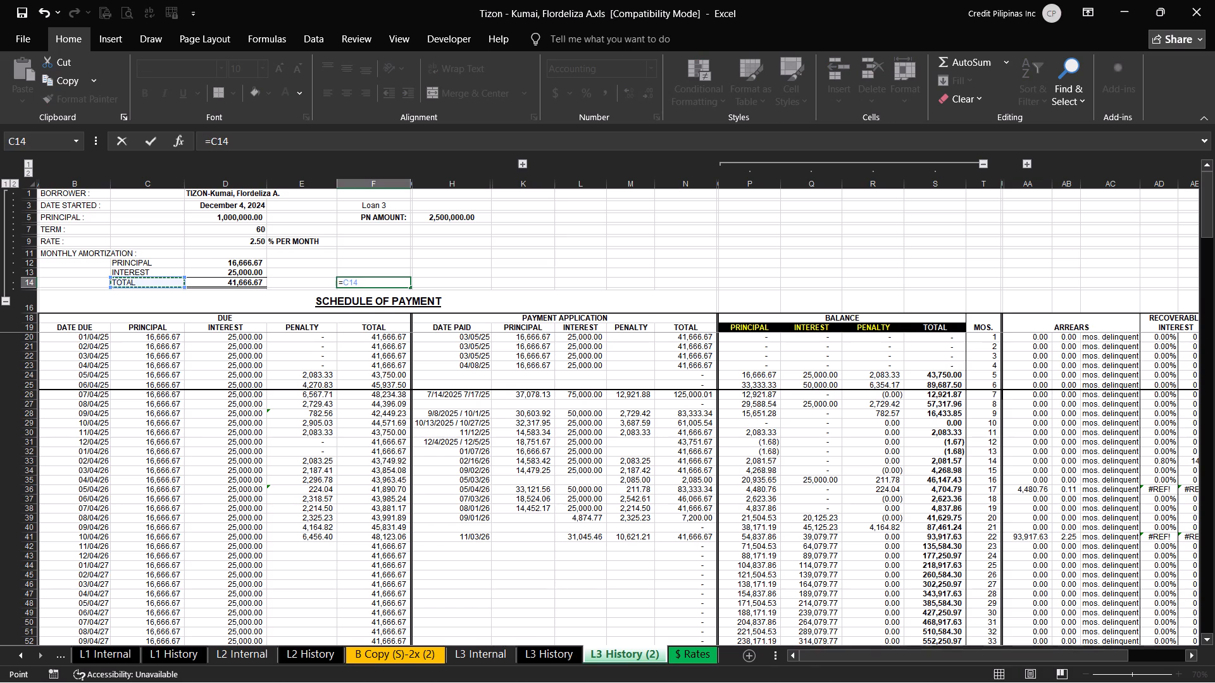
pyautogui.press('Right')
pyautogui.press('*')
pyautogui.press('2')
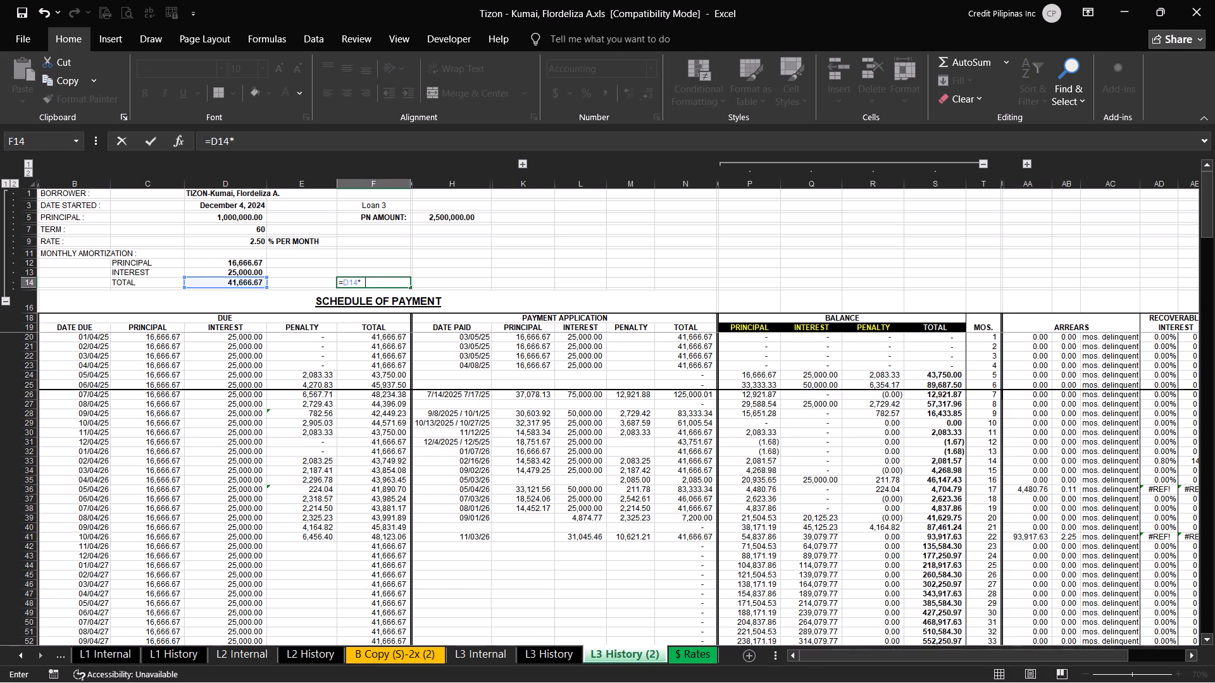
pyautogui.press('Return')
# Subtract the 10/04/26 row's total balance from the doubled amortization in cell H14, using =F14-S41.
pyautogui.press('Up')
pyautogui.press('Right')
pyautogui.press('Right')
pyautogui.press('=')
pyautogui.press('Left')
pyautogui.press('Left')
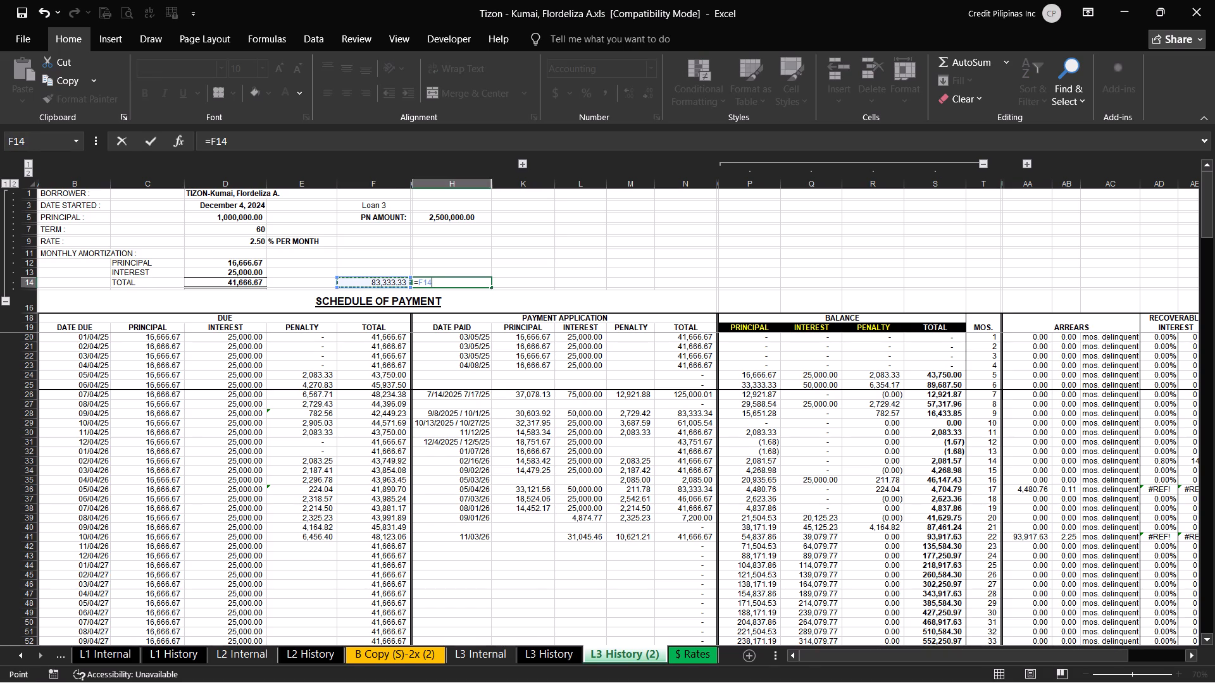
pyautogui.press('-')
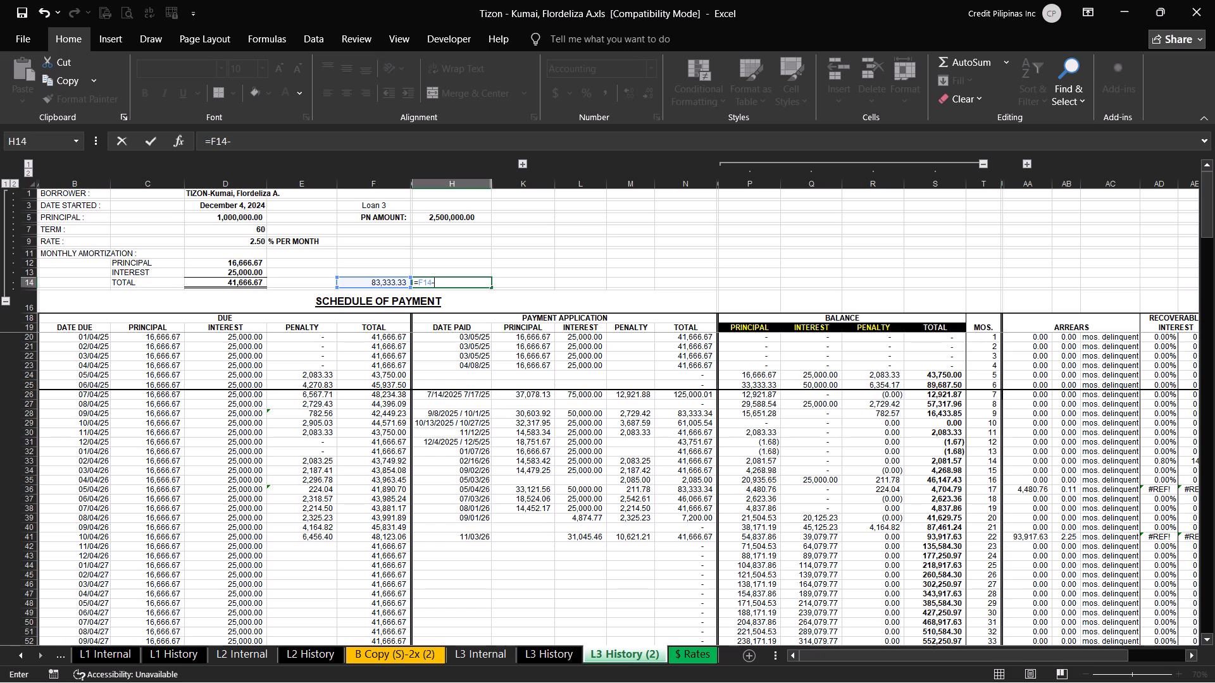
pyautogui.click(931, 537)
pyautogui.press('Return')
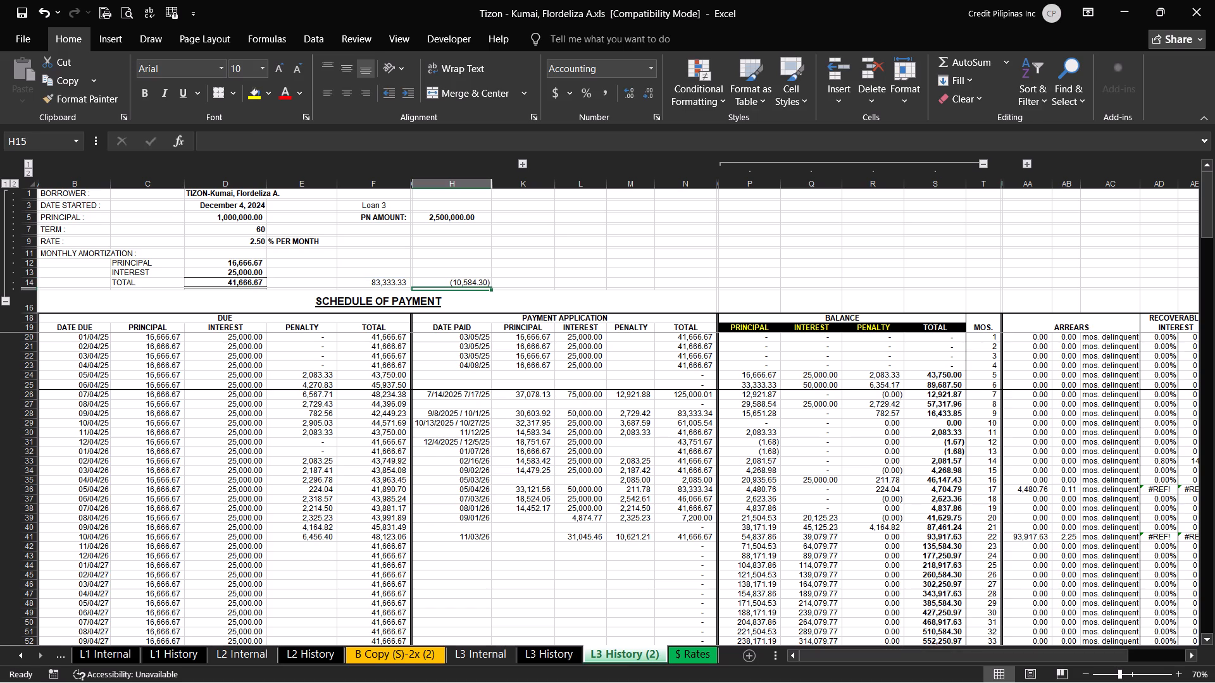
pyautogui.press('Up')
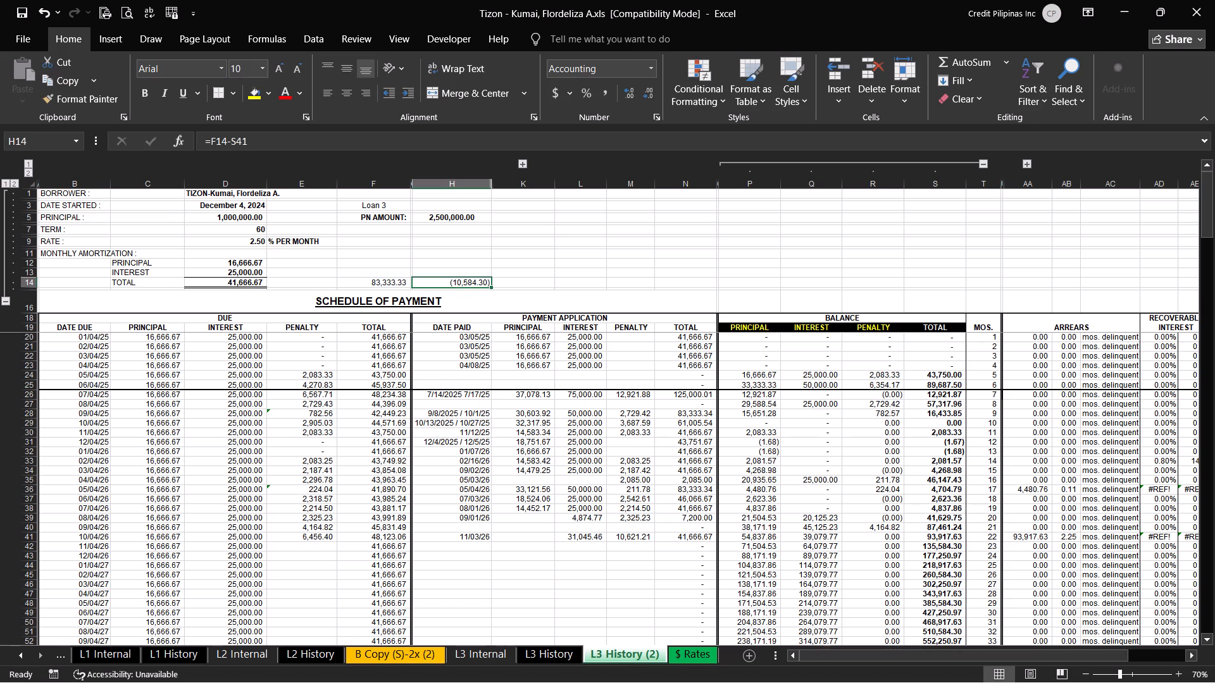
# Examine the due totals down to the 10/04/26 row and the penalties due in the 09/04/26 and 10/04/26 rows.
pyautogui.press('Down')
pyautogui.press('Down')
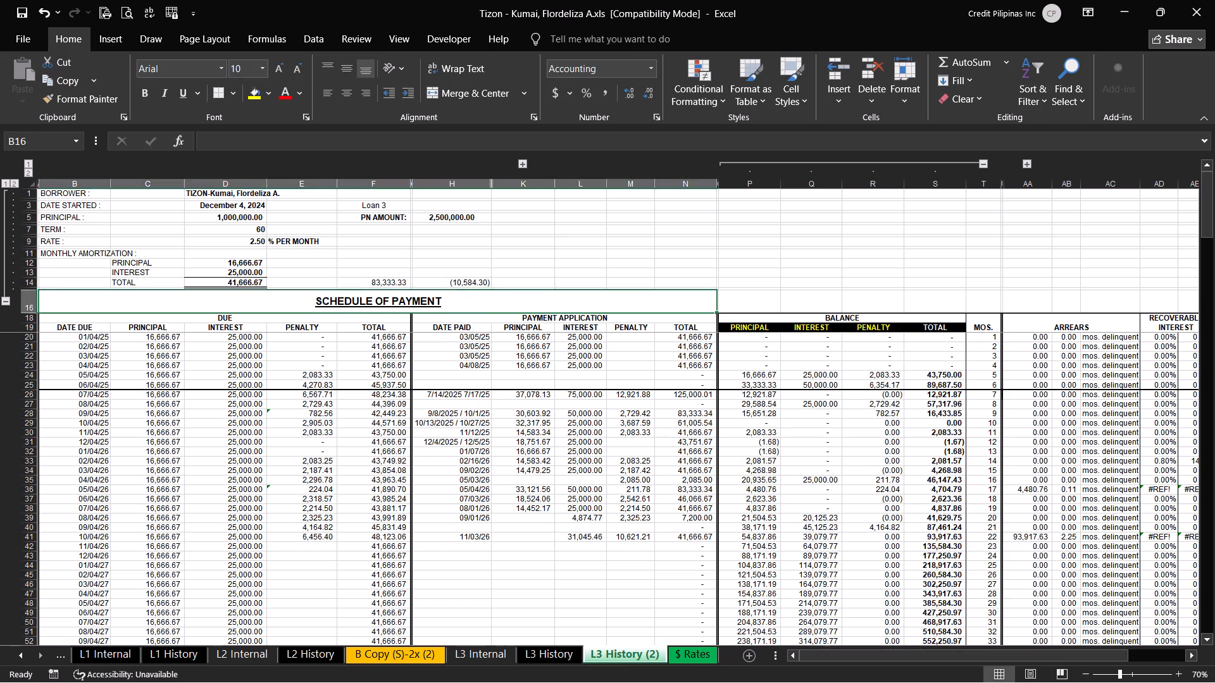
pyautogui.press('Down')
pyautogui.press('Down')
pyautogui.press('Down')
pyautogui.press('Down')
pyautogui.press('Down')
pyautogui.press('Down')
pyautogui.press('Left')
pyautogui.press('Left')
pyautogui.press('Down')
pyautogui.press('Down')
pyautogui.press('Down')
pyautogui.press('Down')
pyautogui.press('Down')
pyautogui.press('Down')
pyautogui.press('Down')
pyautogui.press('Down')
pyautogui.press('Down')
pyautogui.press('Down')
pyautogui.press('Down')
pyautogui.press('Down')
pyautogui.press('Down')
pyautogui.press('Down')
pyautogui.press('Down')
pyautogui.press('Down')
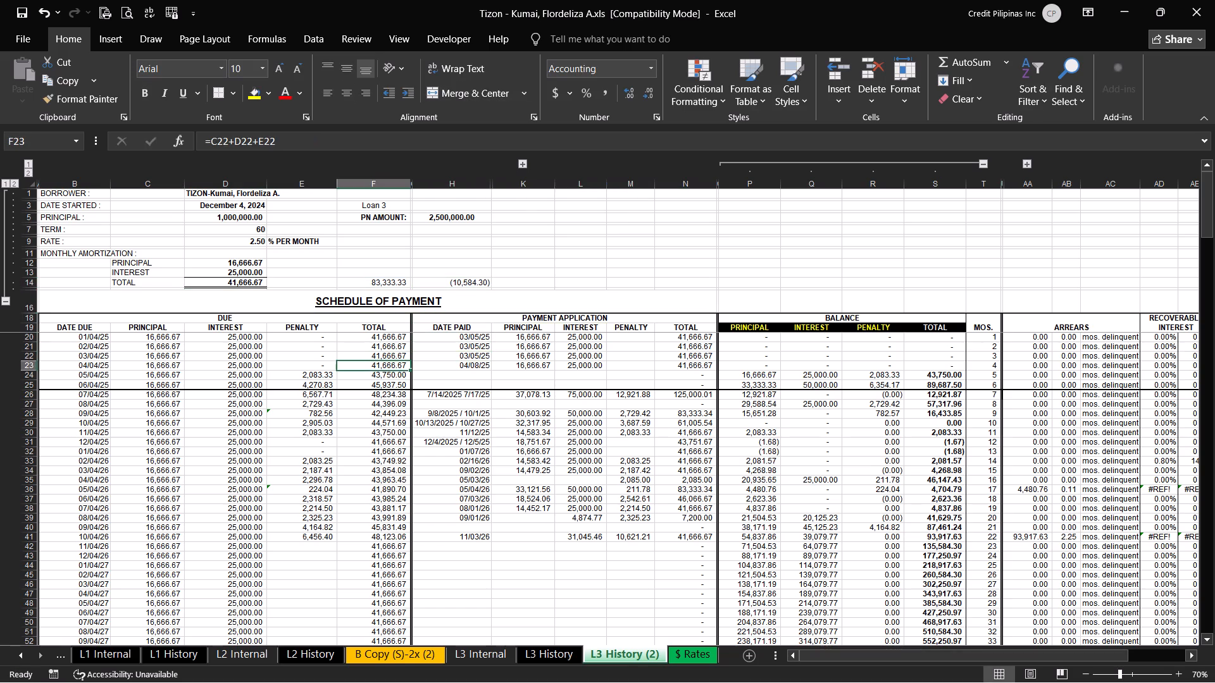
pyautogui.press('Down')
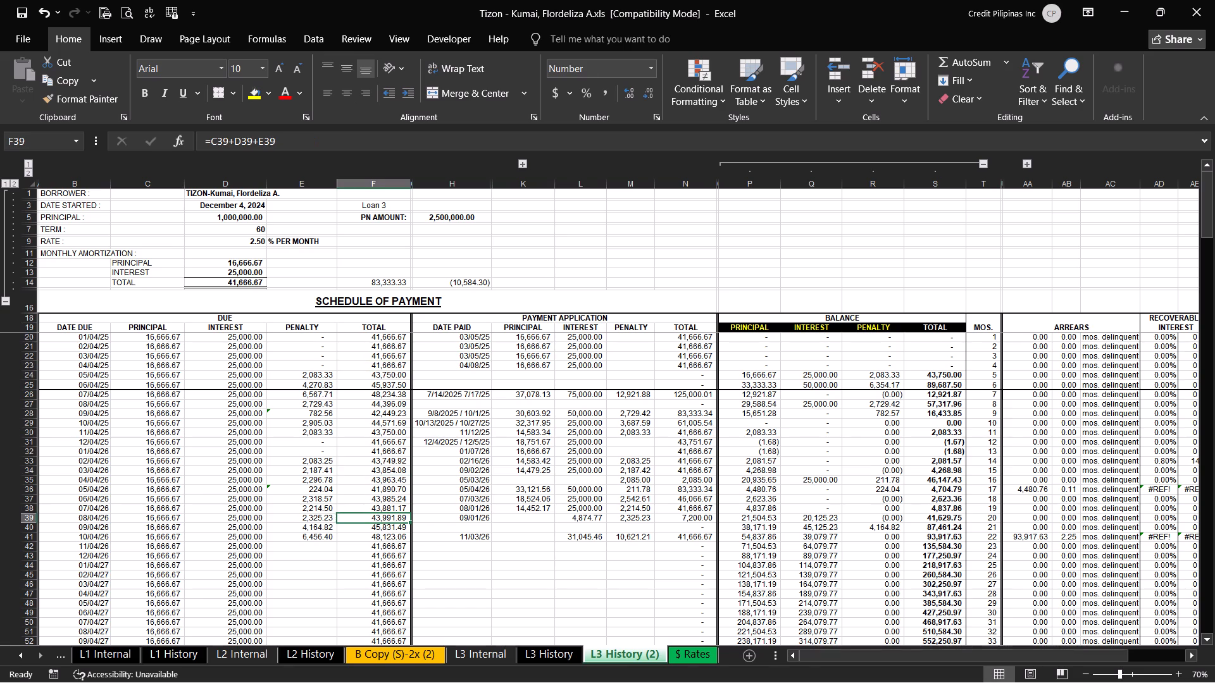
pyautogui.press('Down')
pyautogui.press('Down')
pyautogui.press('Up')
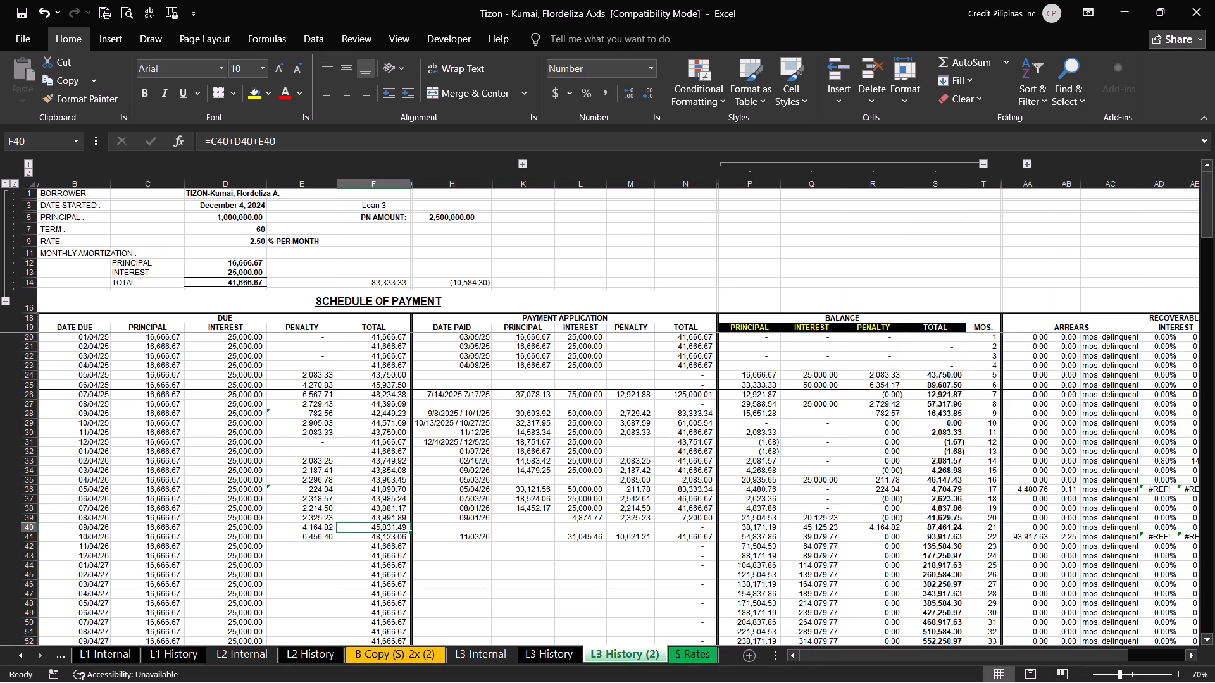
pyautogui.press('Left')
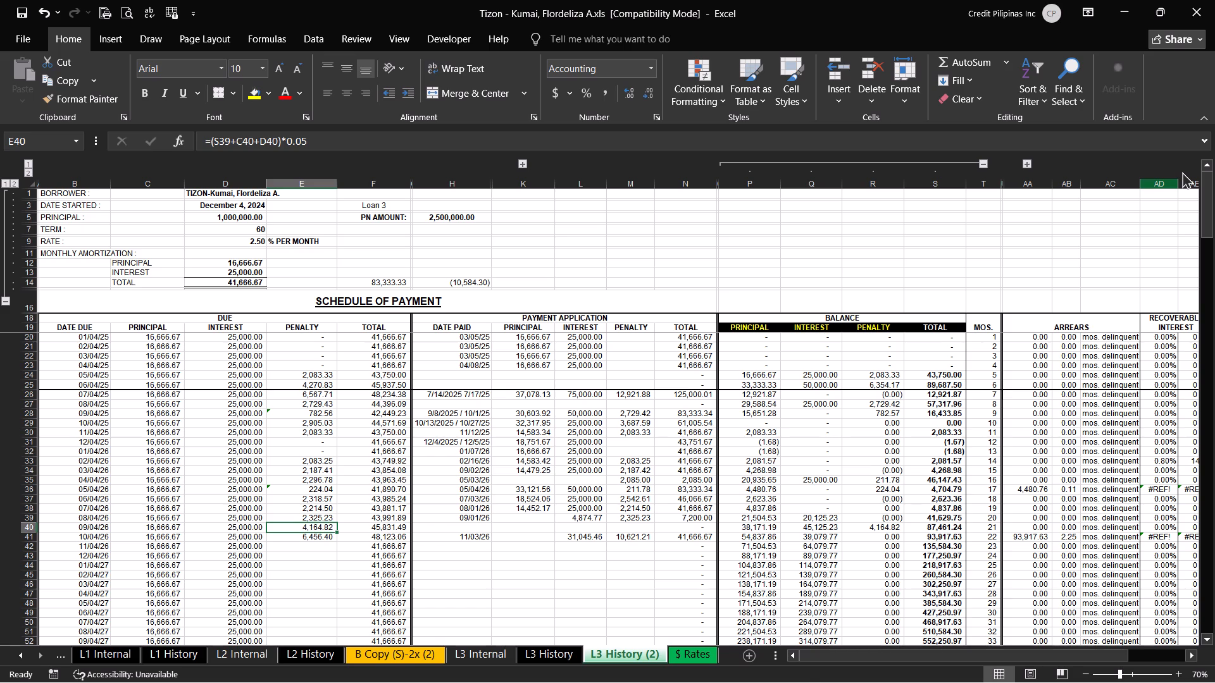
pyautogui.hotkey('shift', 'Down')
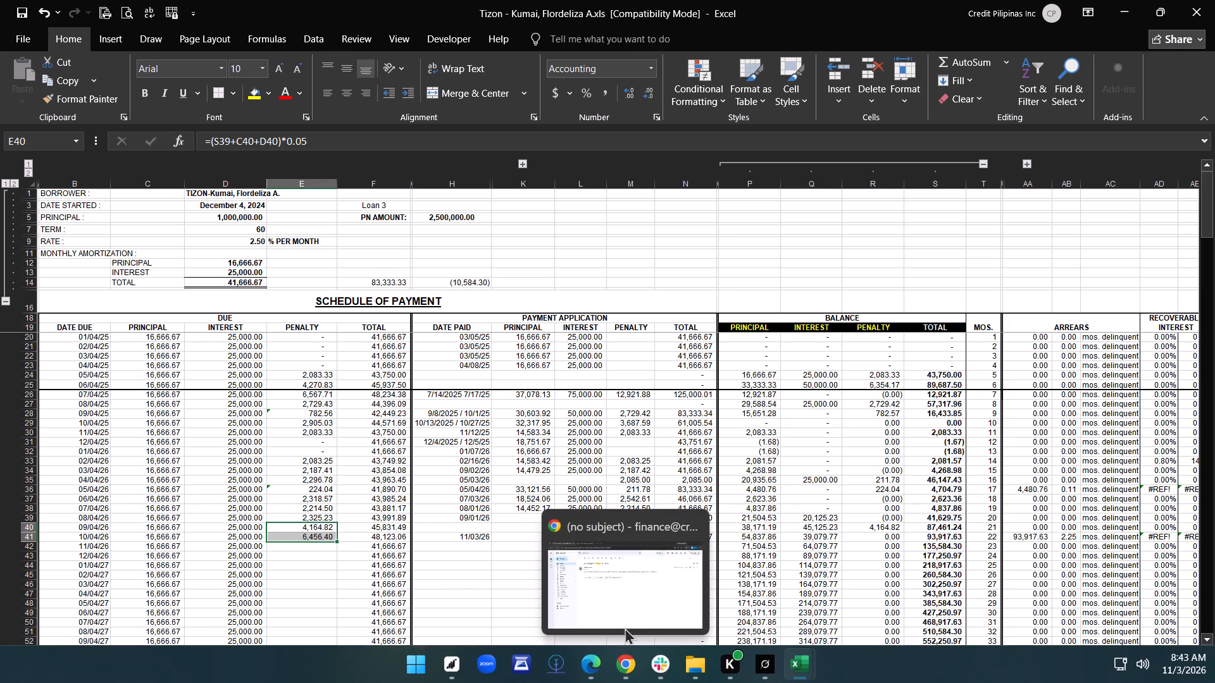
pyautogui.click(625, 620)
pyautogui.click(321, 278)
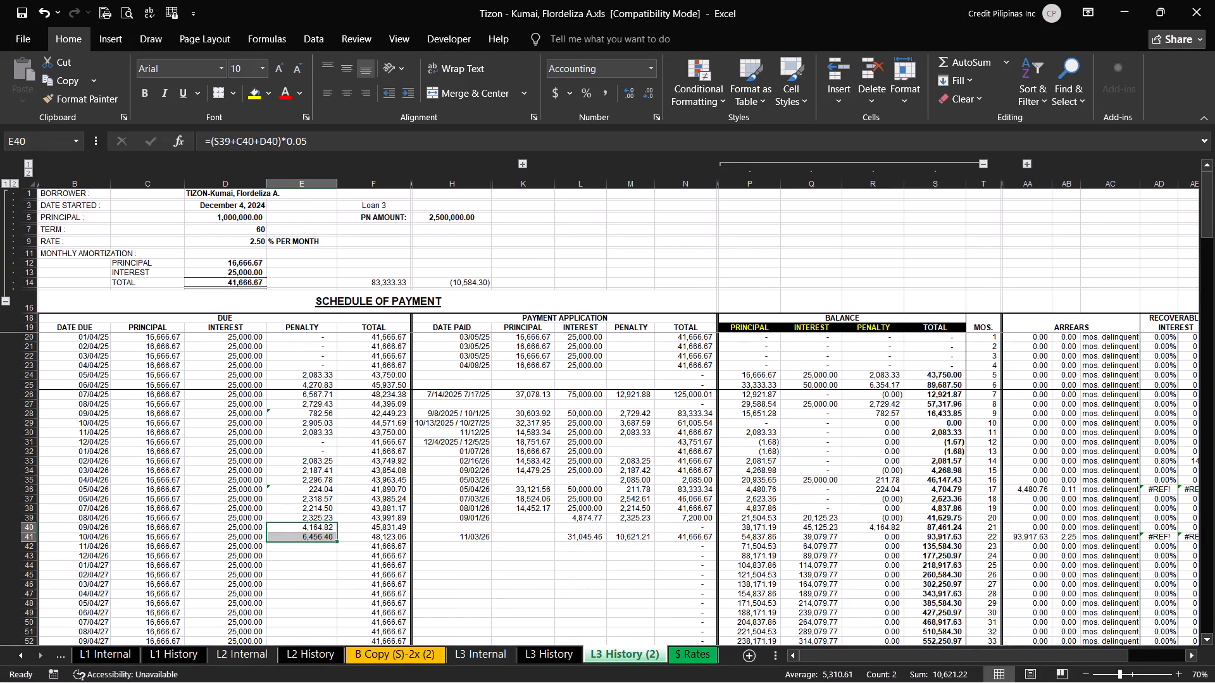
pyautogui.click(928, 536)
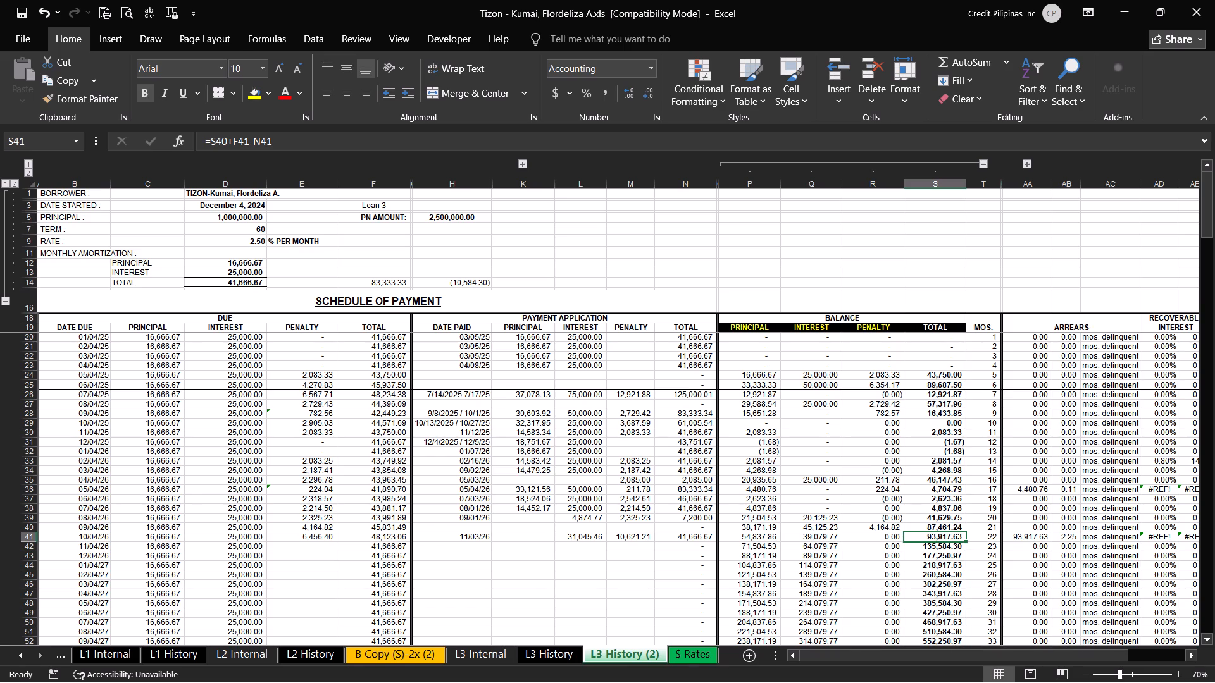
pyautogui.click(451, 286)
pyautogui.press('F2')
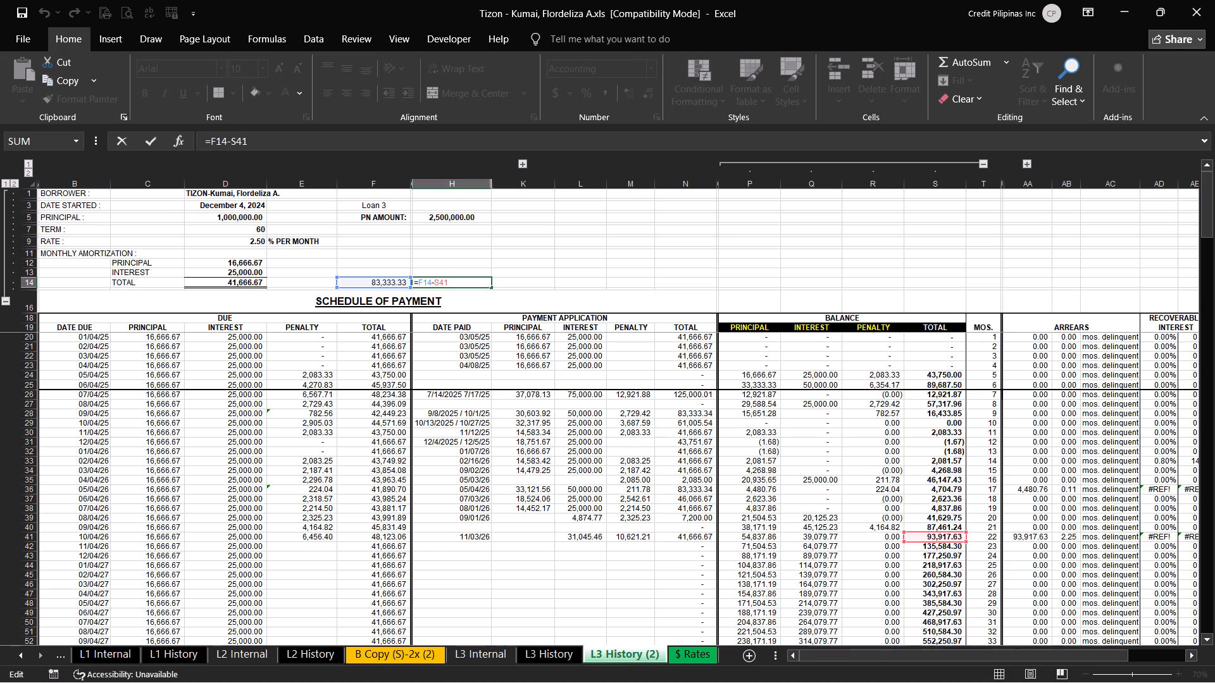
pyautogui.click(561, 584)
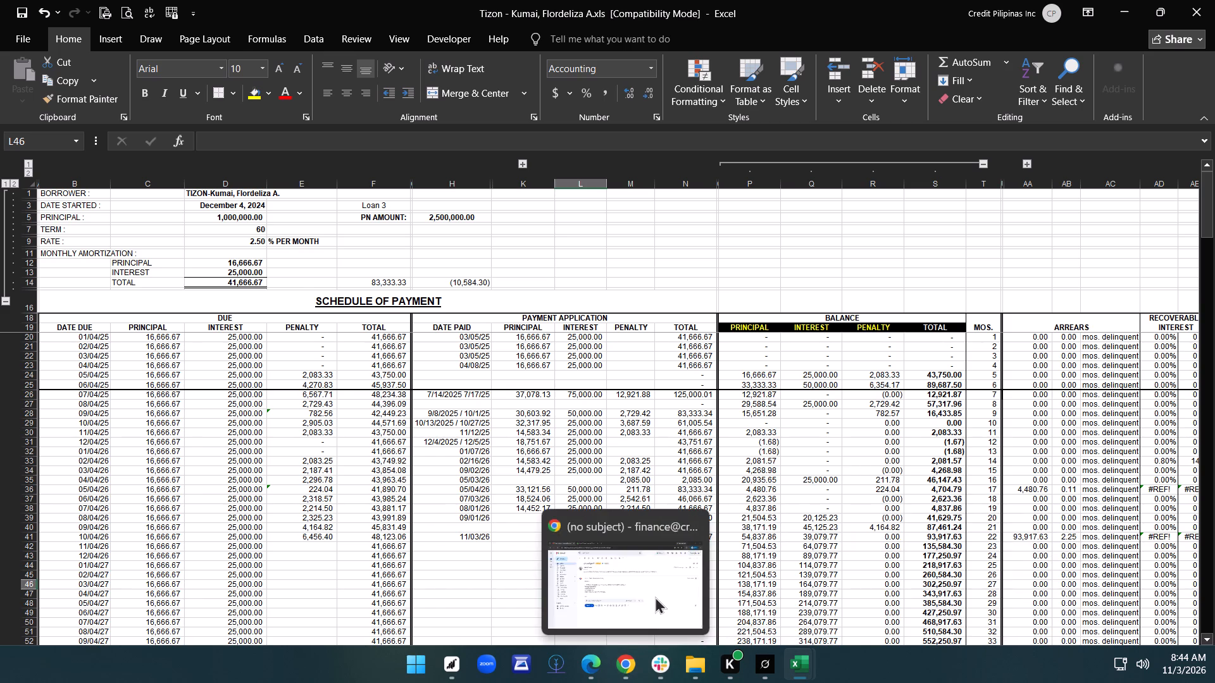
# Return to the Gmail reply and complete the penalty sentence with the amount 10,584.30.
pyautogui.click(655, 596)
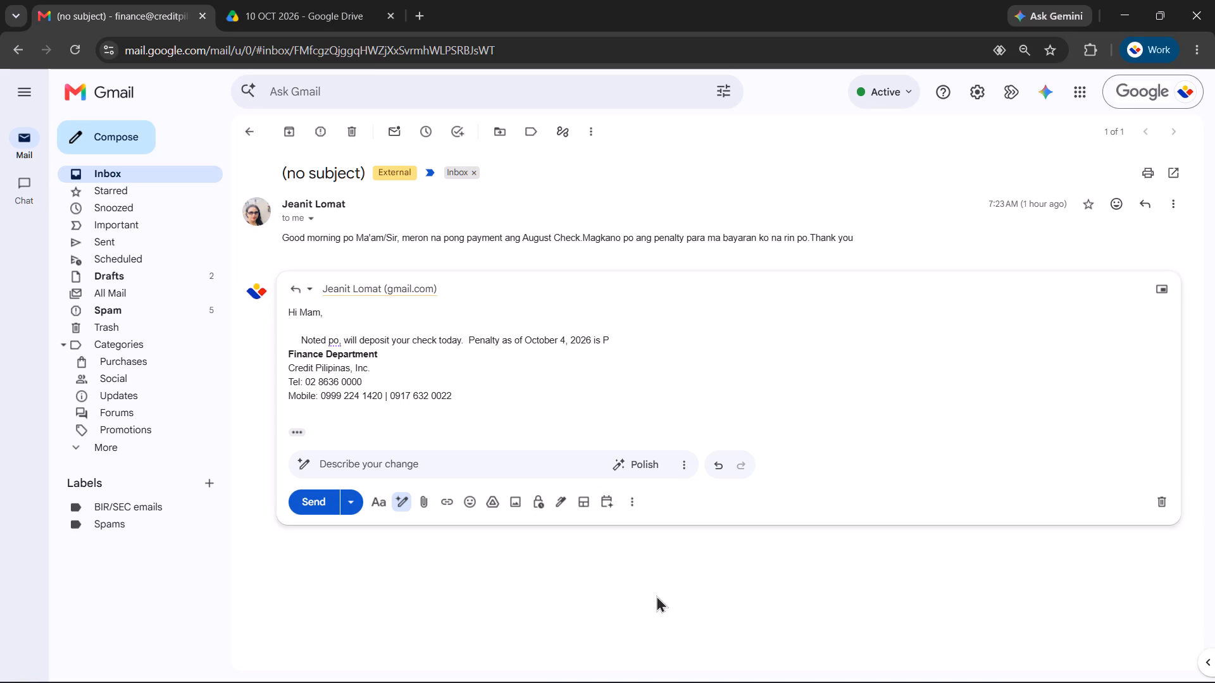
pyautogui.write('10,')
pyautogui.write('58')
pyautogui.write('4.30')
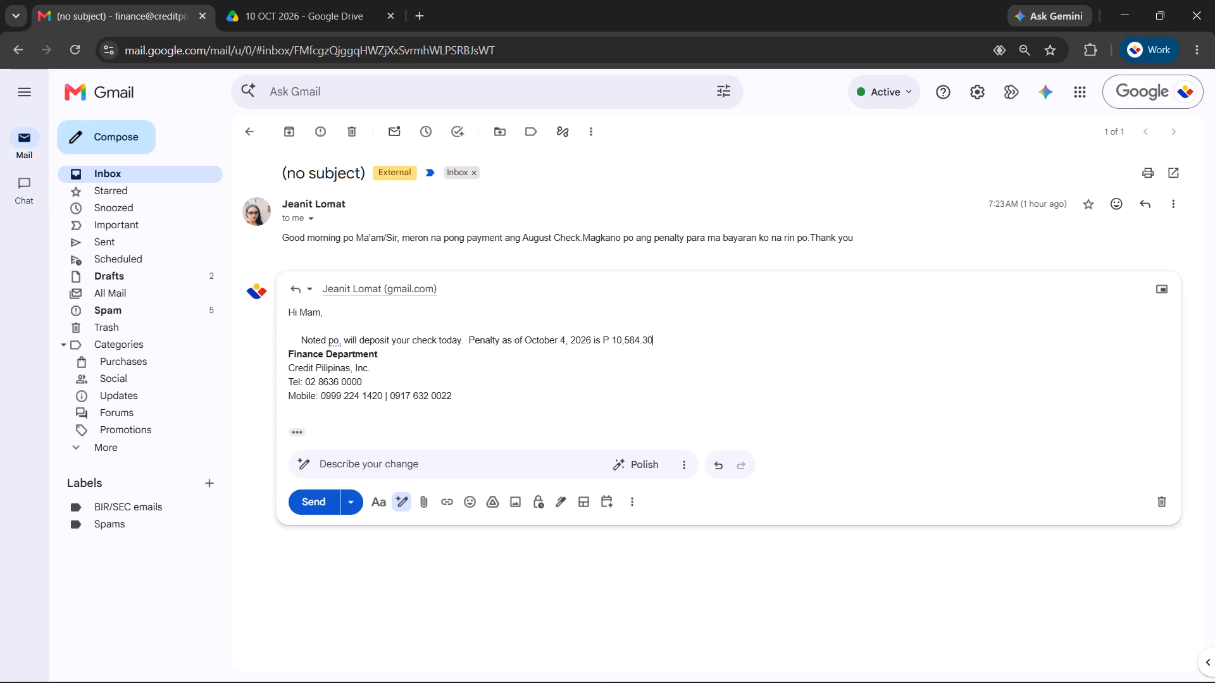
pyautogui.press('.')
# Close the reply with "Thank you," and the sign-off "Lari" above the Finance Department signature, and send it.
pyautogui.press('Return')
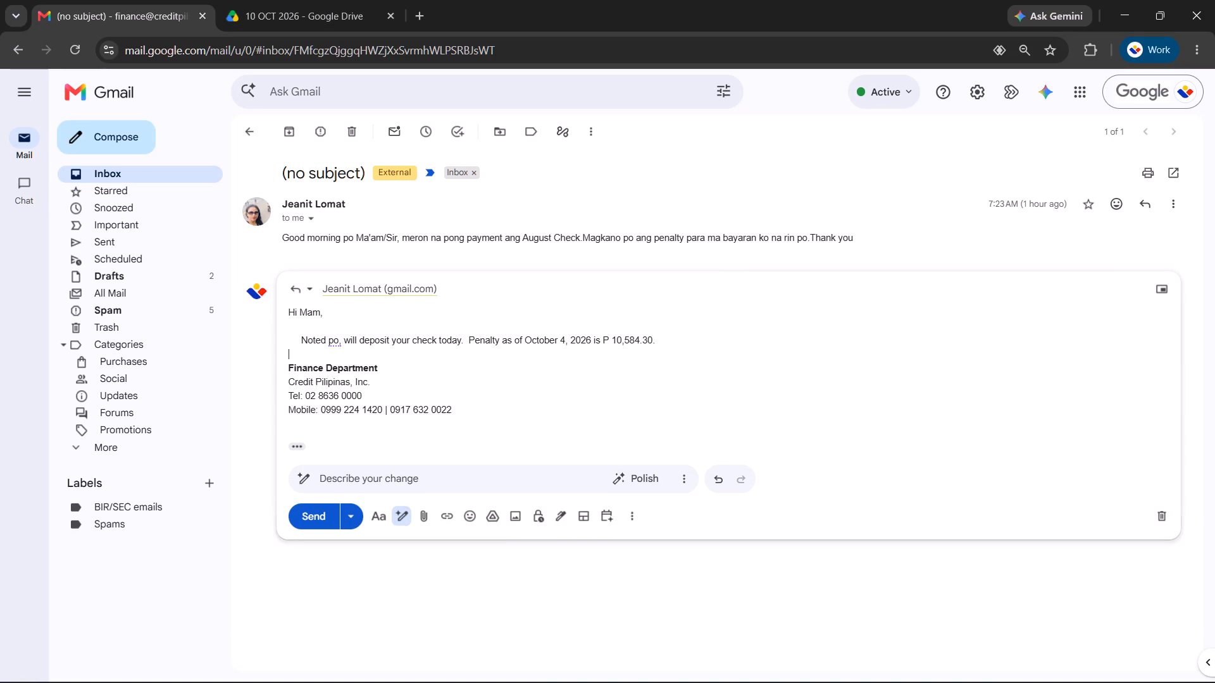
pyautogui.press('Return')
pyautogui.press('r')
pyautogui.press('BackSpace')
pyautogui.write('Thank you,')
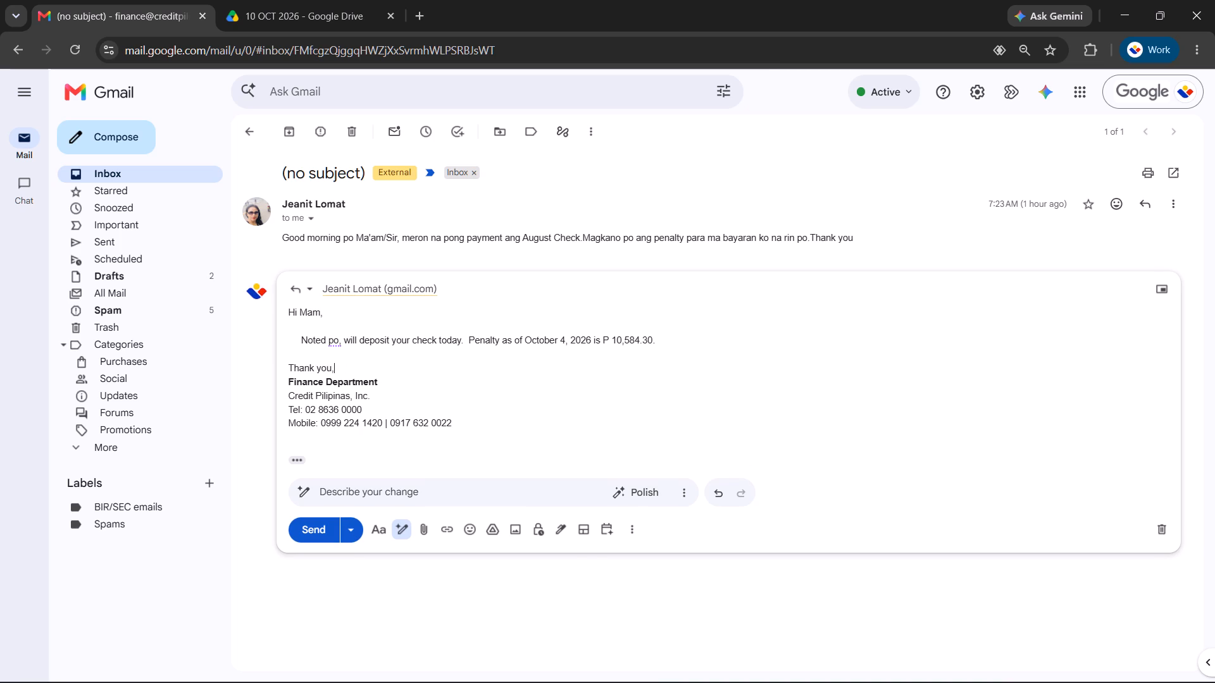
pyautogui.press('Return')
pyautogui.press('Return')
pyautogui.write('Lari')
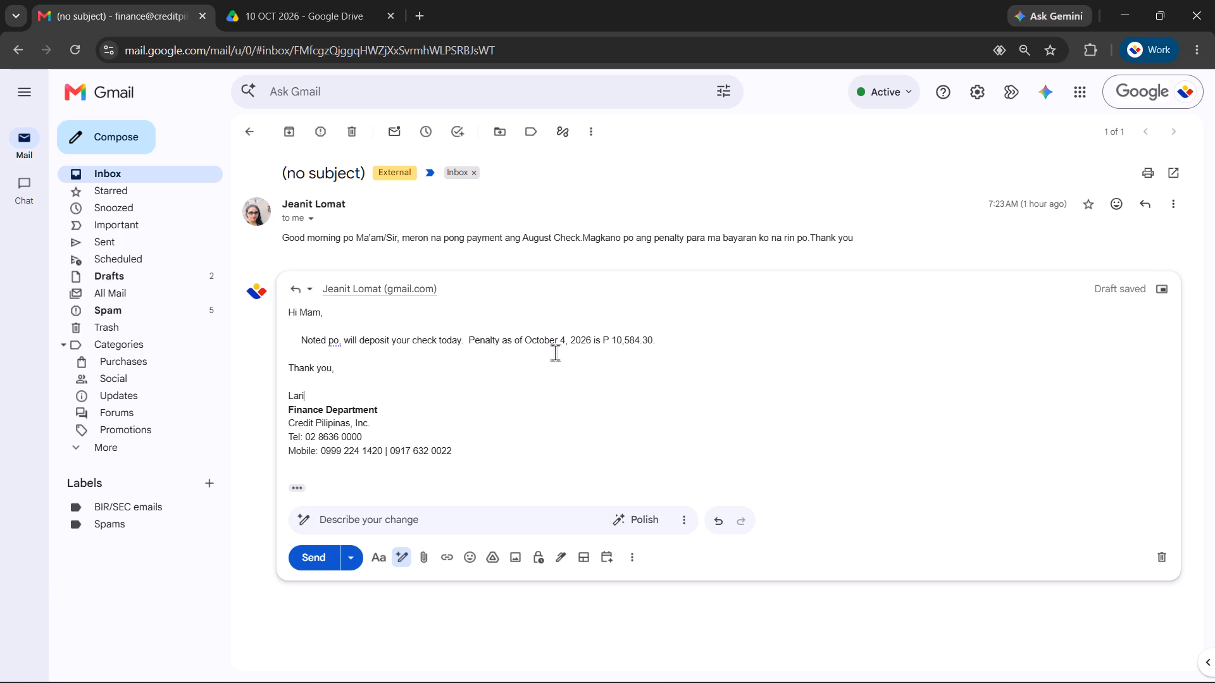
pyautogui.click(317, 562)
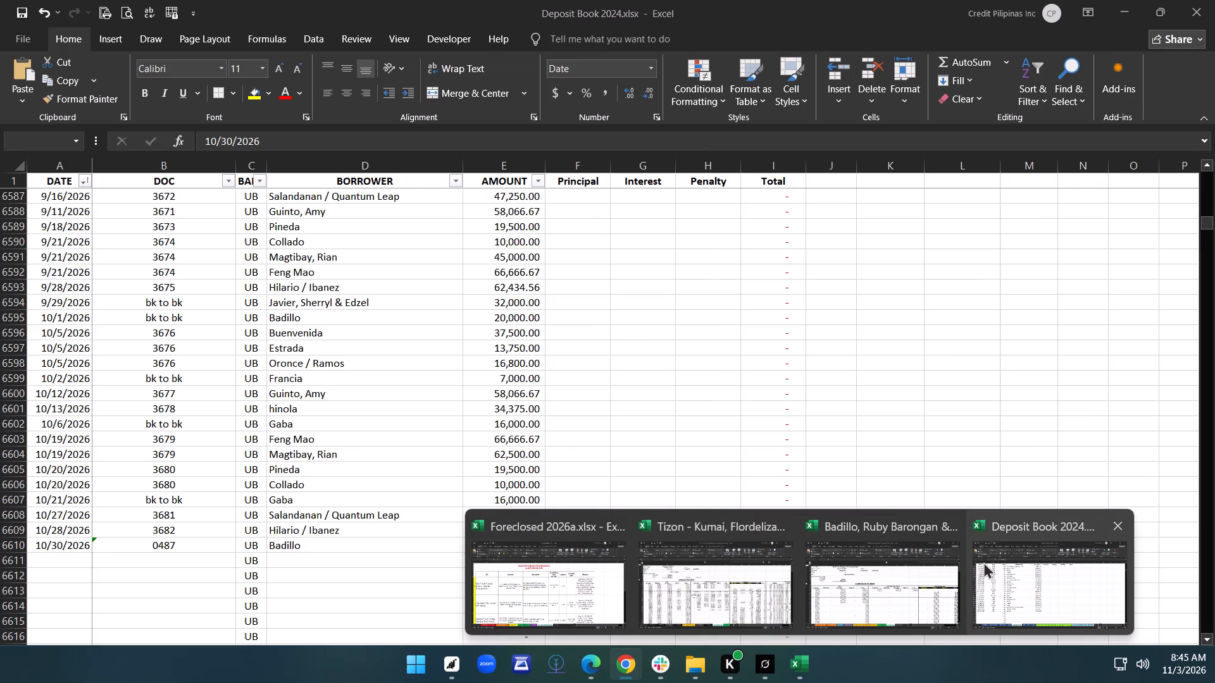
# Switch back to the borrower's loan workbook in Excel and select the helper calculations in cells F14 through H14.
pyautogui.click(718, 569)
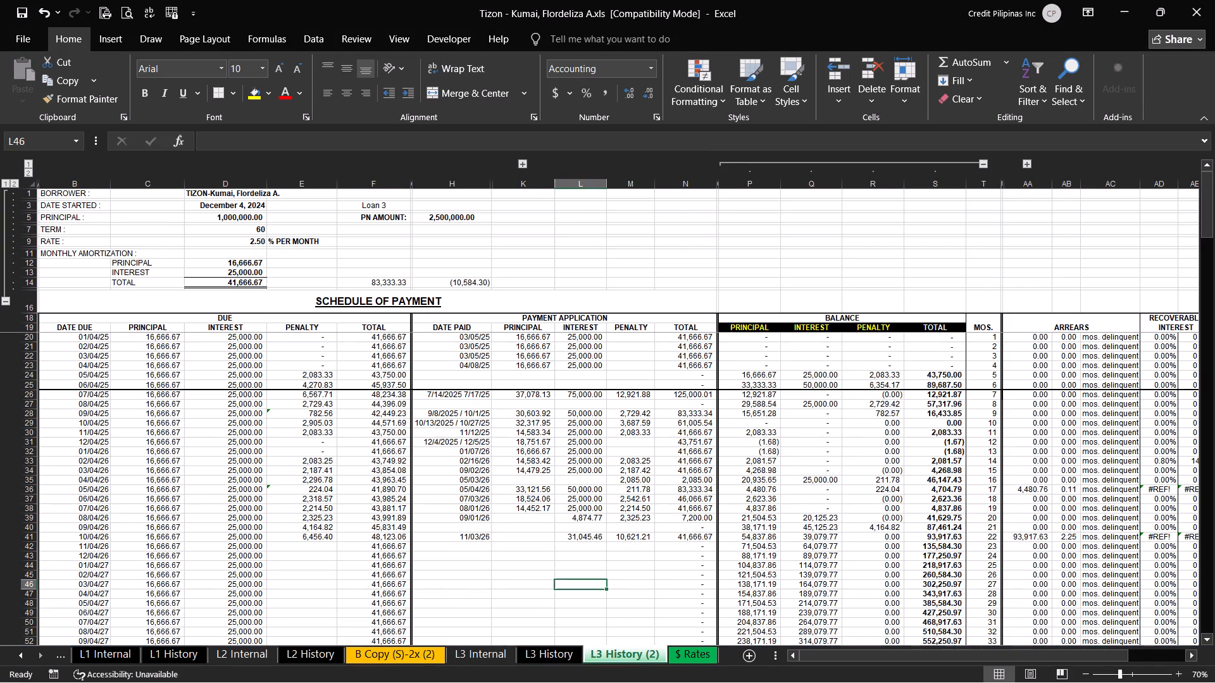
pyautogui.moveTo(477, 283); pyautogui.dragTo(378, 283)
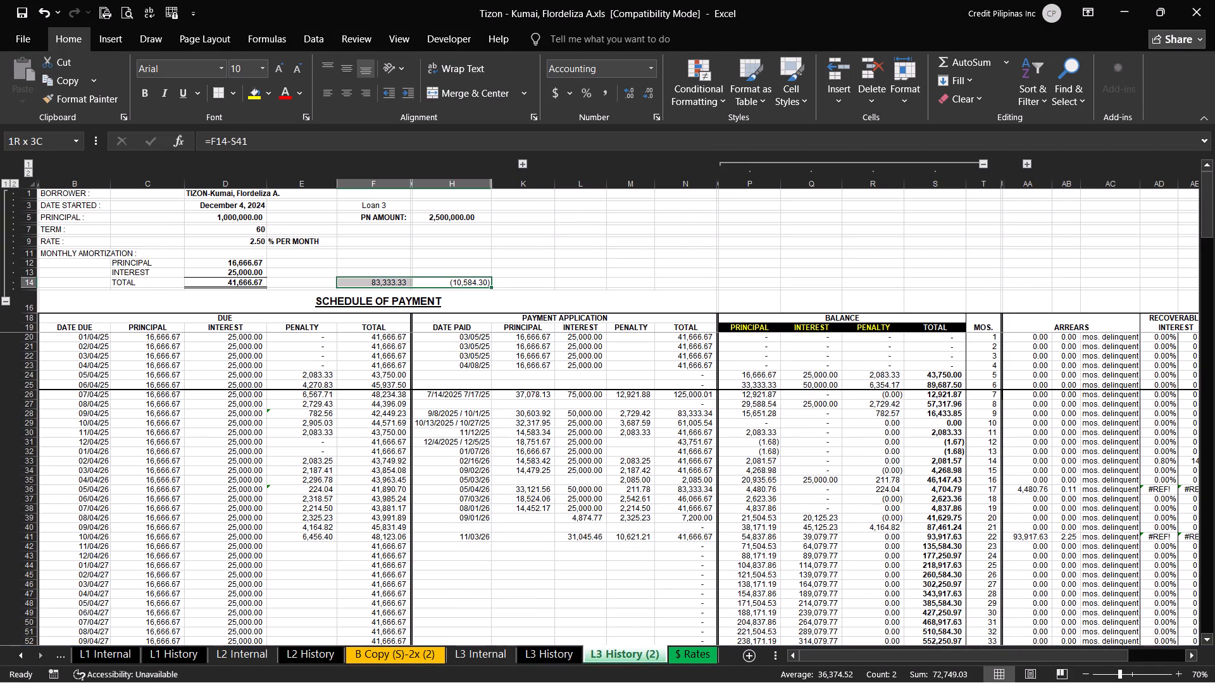
# Check the combined penalties due for the 09/04/26 and 10/04/26 rows.
pyautogui.moveTo(315, 527); pyautogui.dragTo(316, 535)
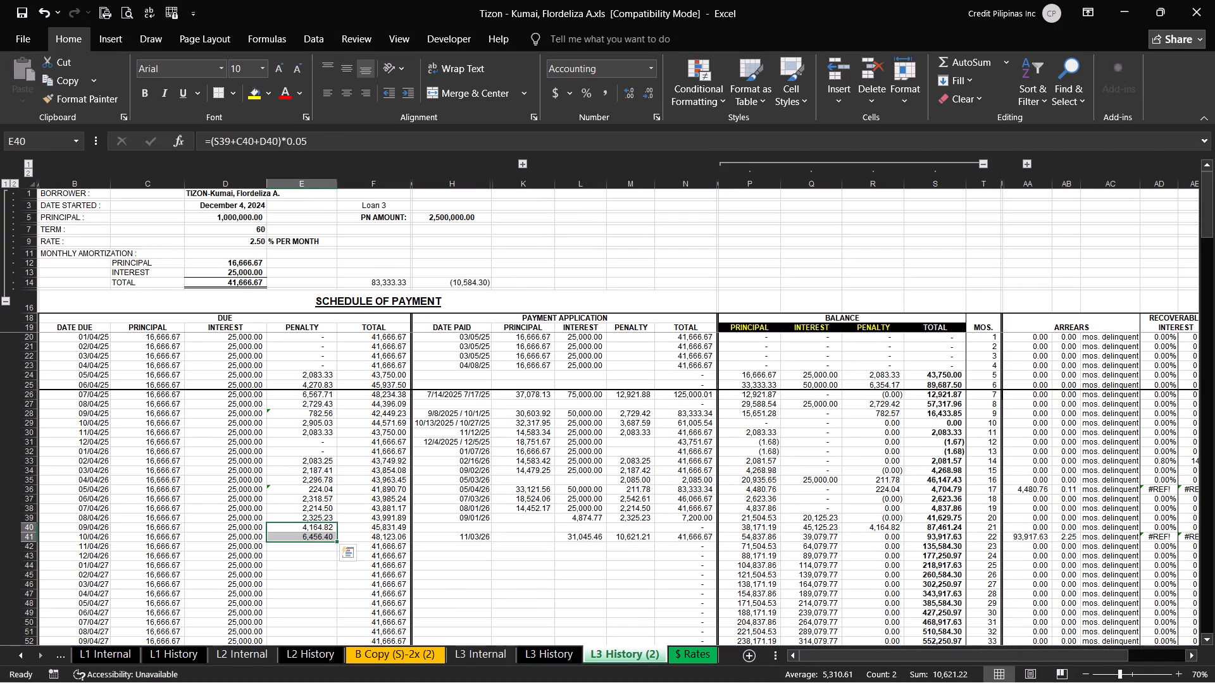
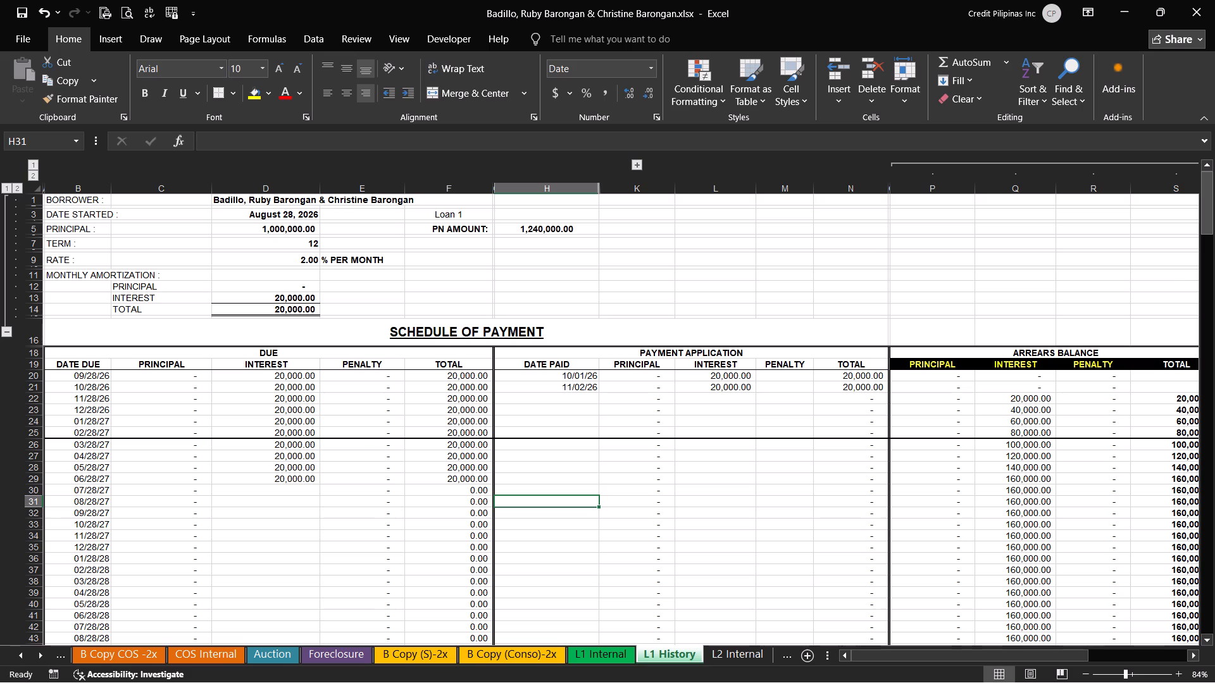
pyautogui.click(726, 399)
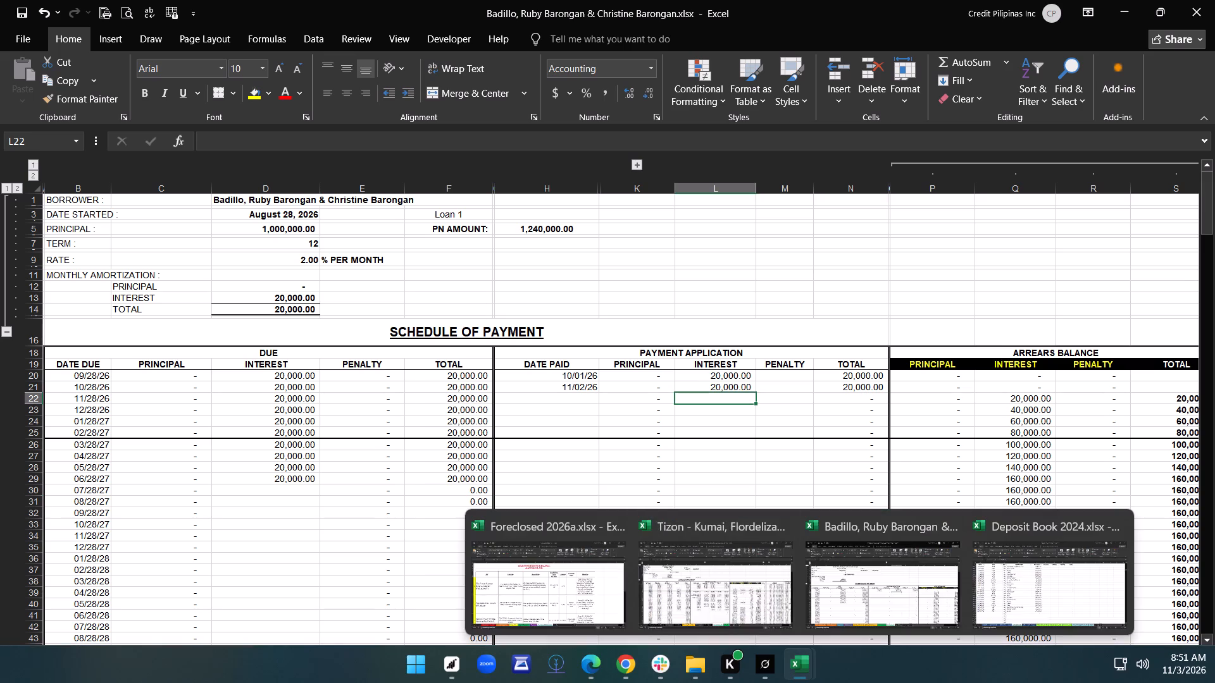
pyautogui.click(1195, 9)
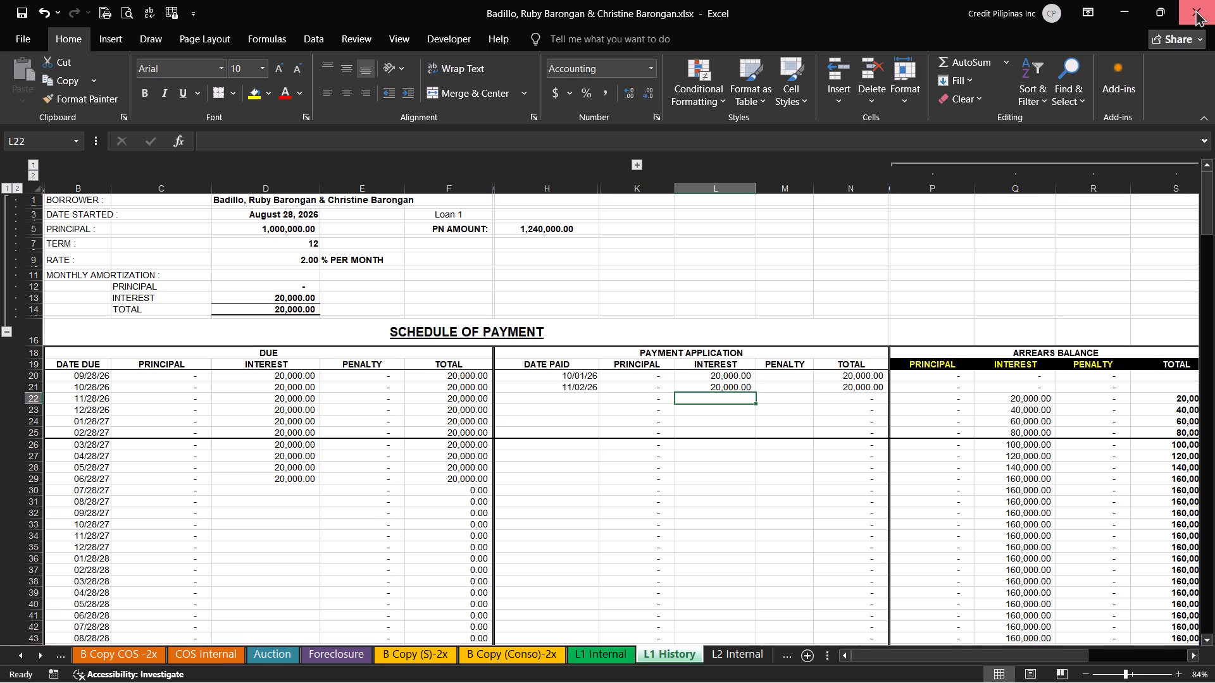
pyautogui.click(602, 470)
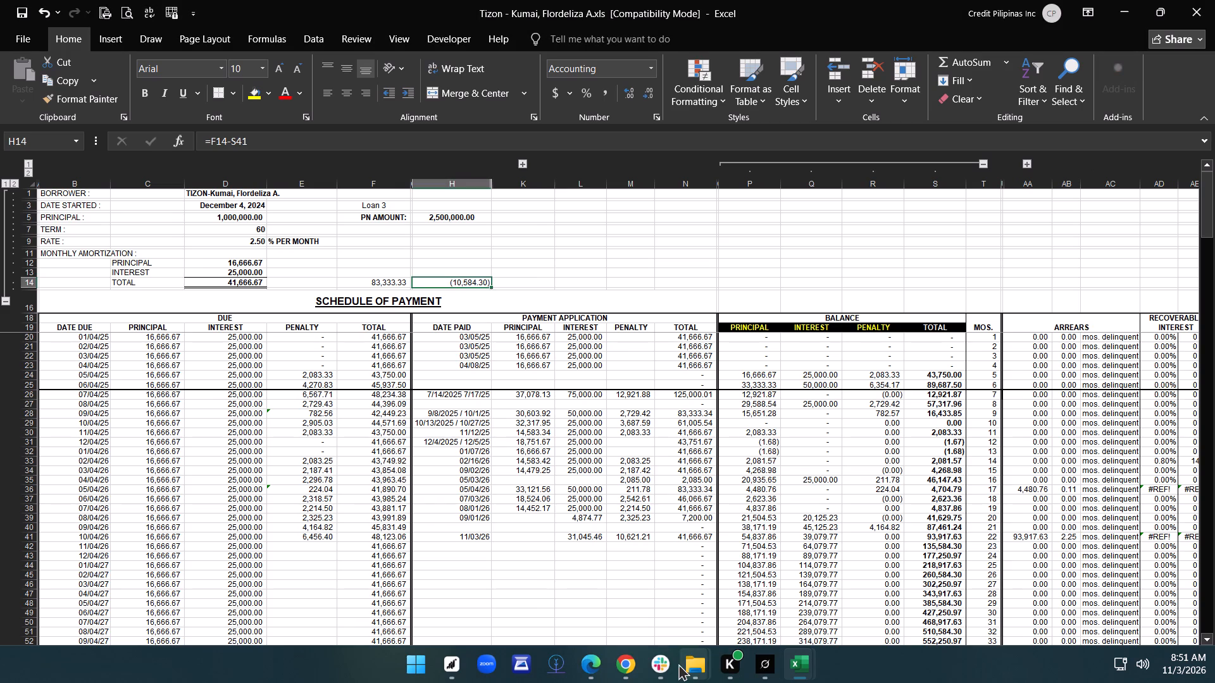
pyautogui.click(853, 438)
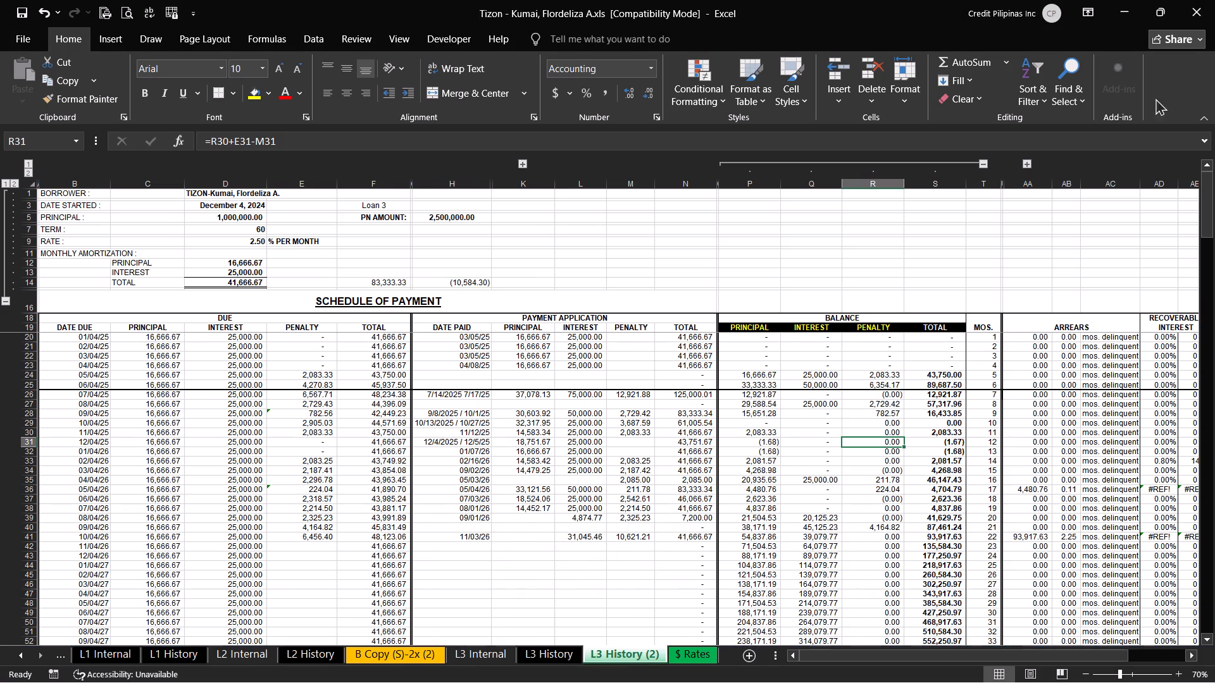
# Close the borrower's loan workbook containing the Loan 3 payment schedule.
pyautogui.click(1195, 0)
pyautogui.click(599, 461)
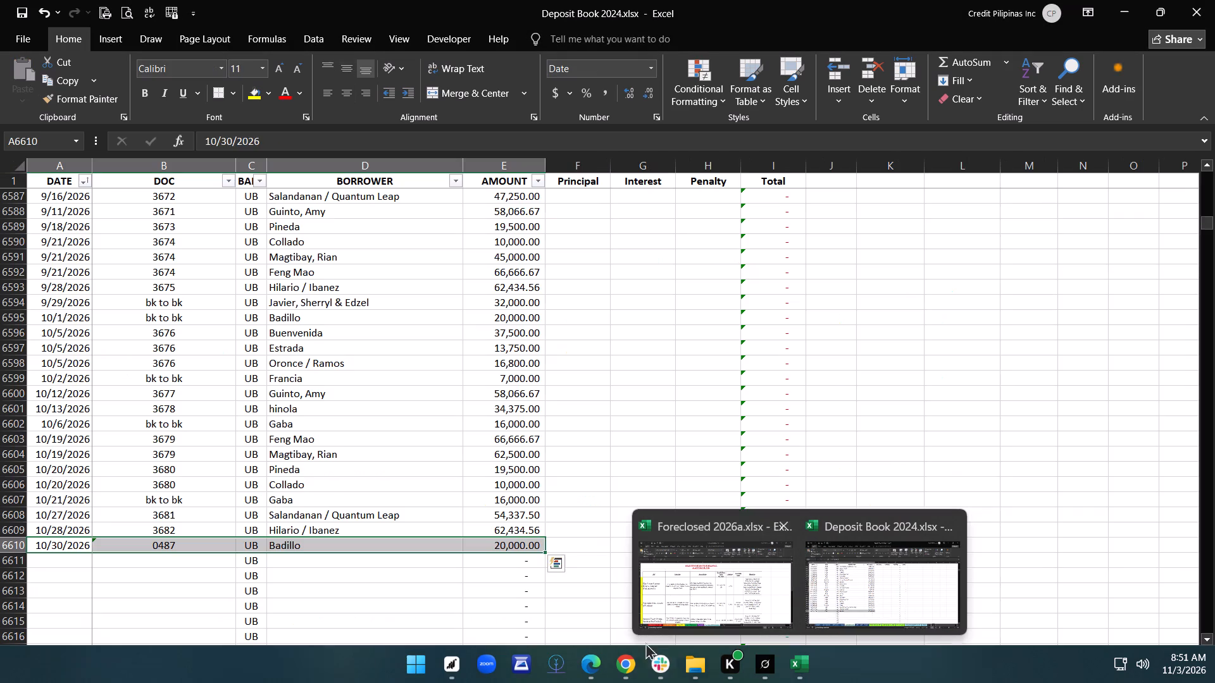
# Switch to Chrome, to the client's email thread with the reply stating the penalty as of October 4, 2026.
pyautogui.click(633, 615)
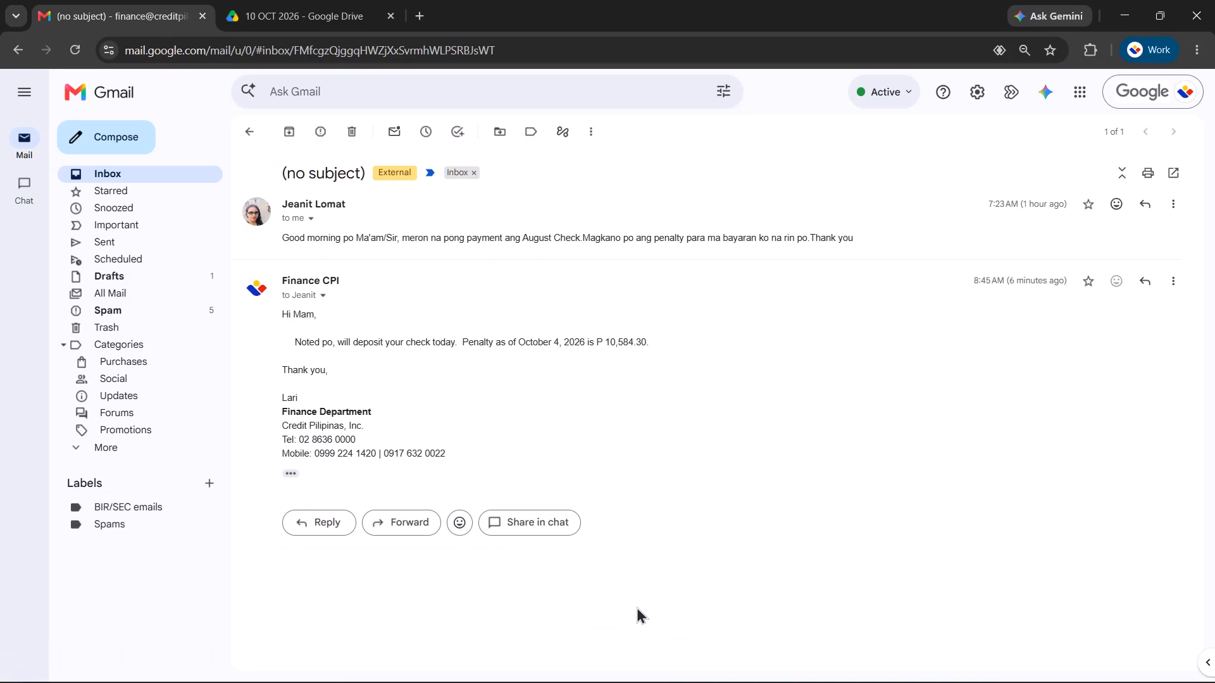
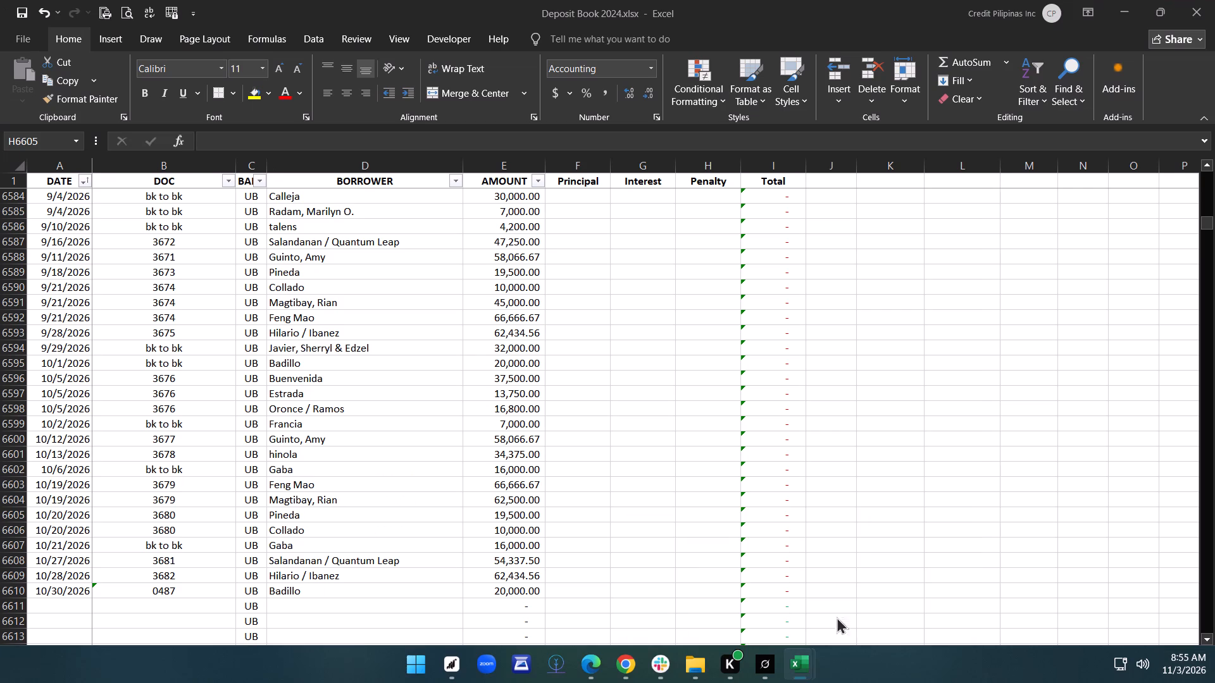
# Select the Principal cell of the 10/30/2026 deposit with document number 0487 on the UNIONBANK sheet.
pyautogui.click(548, 588)
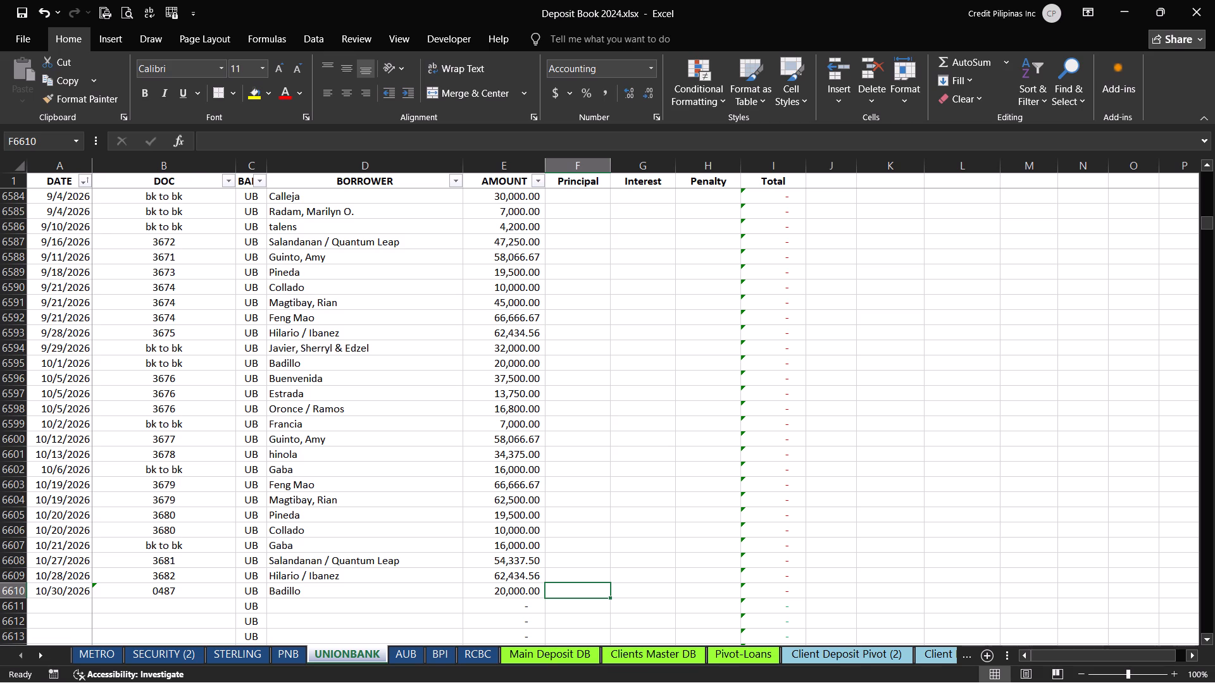
pyautogui.click(654, 536)
pyautogui.click(483, 522)
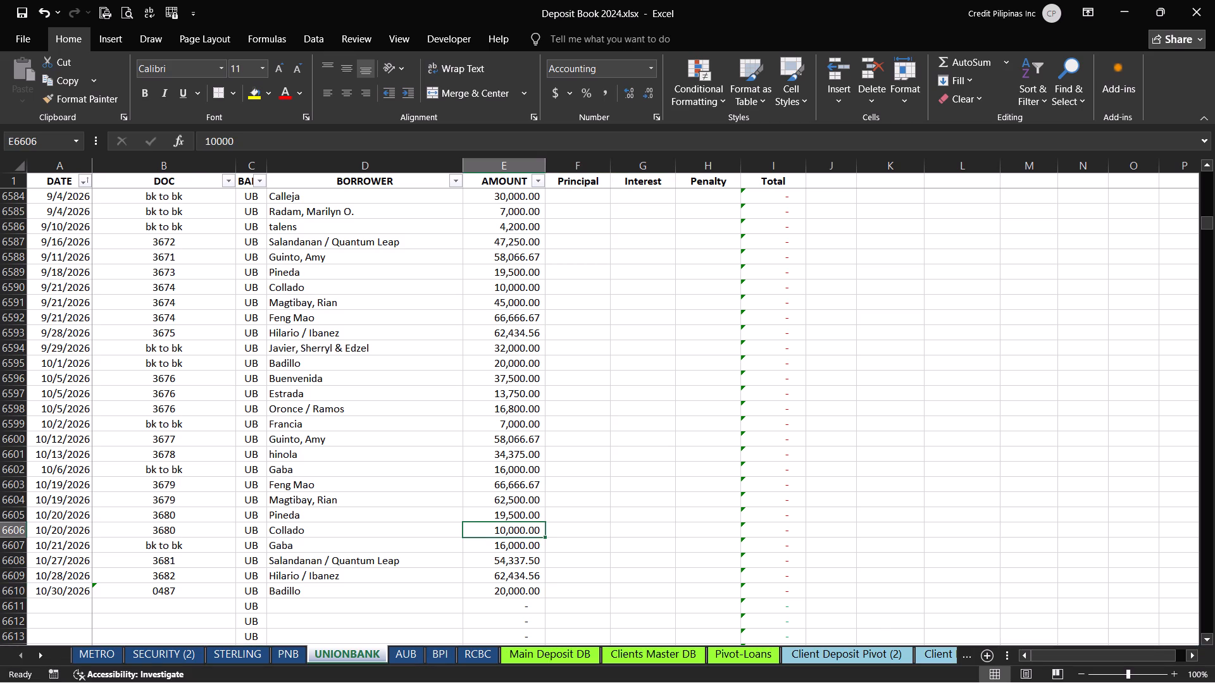
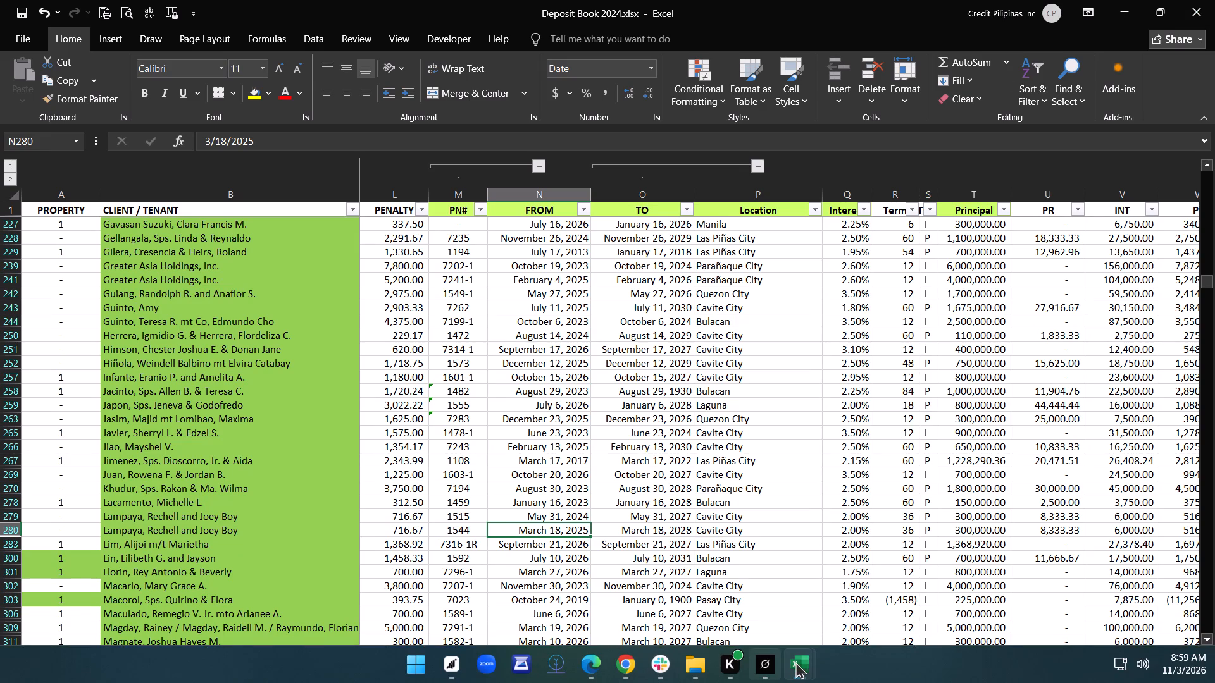
# Bring up the Foreclosed 2026a workbook and look through the property and tenant entries on the Leased Properties sheet.
pyautogui.click(752, 602)
pyautogui.scroll(-8, 530, 520)
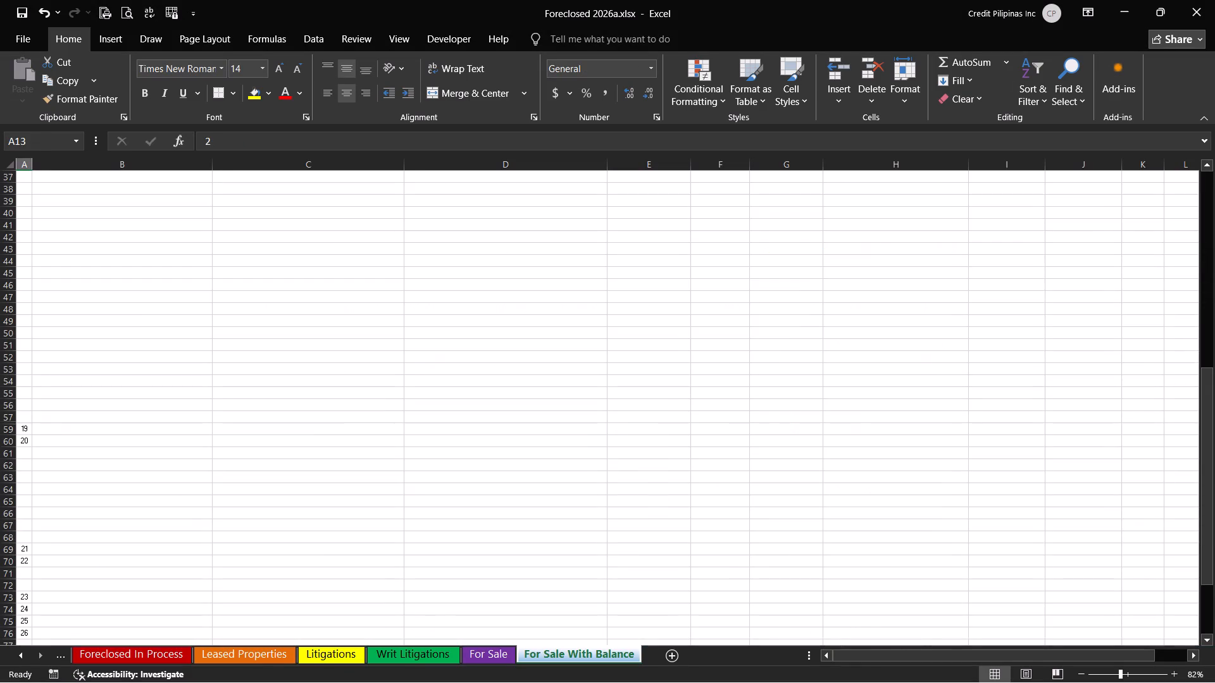
pyautogui.click(256, 657)
pyautogui.scroll(-4, 530, 534)
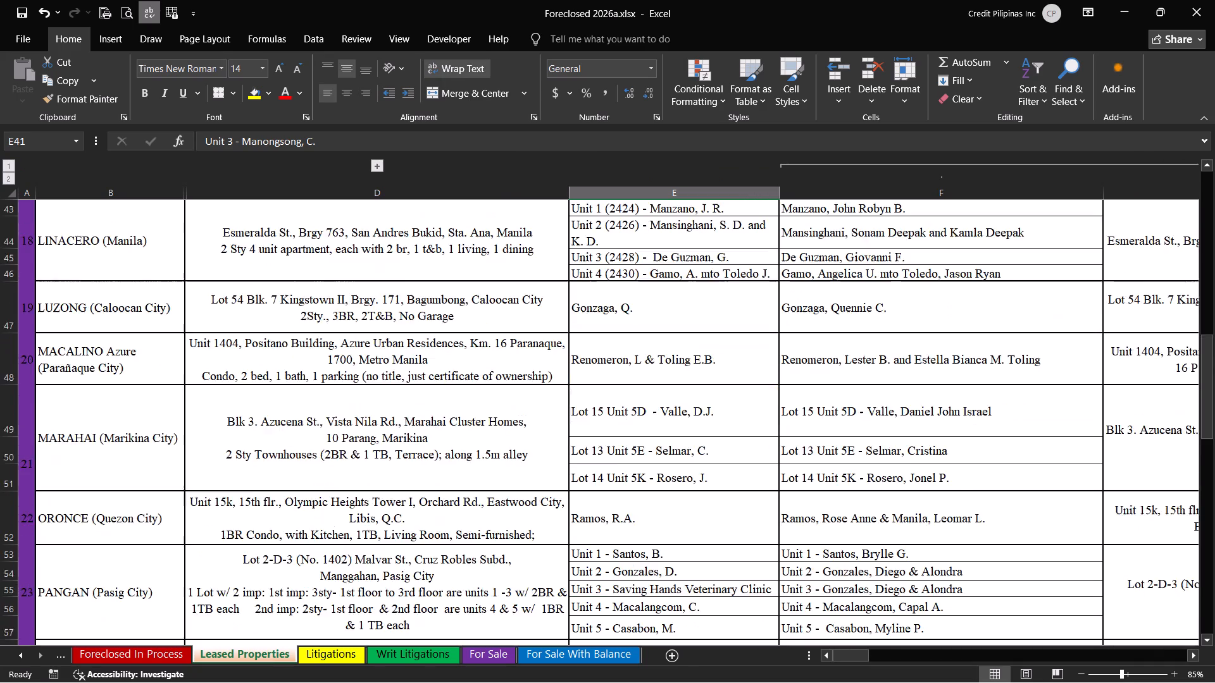
pyautogui.scroll(-4, 530, 534)
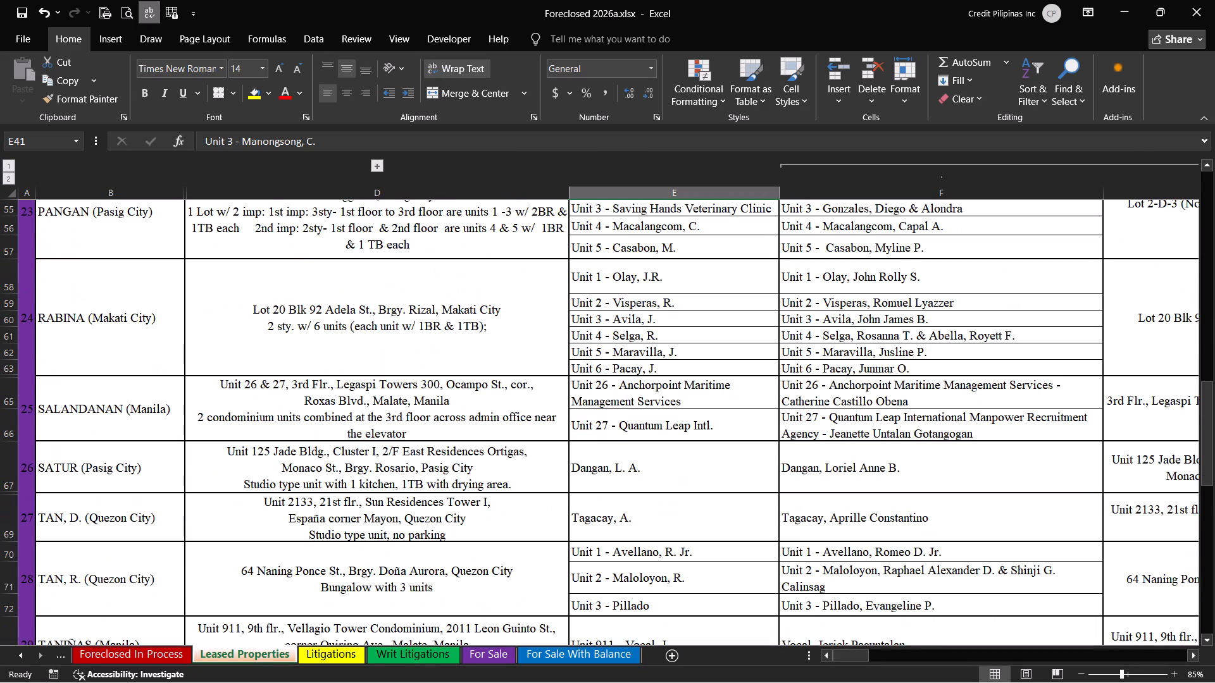
pyautogui.scroll(-1, 530, 534)
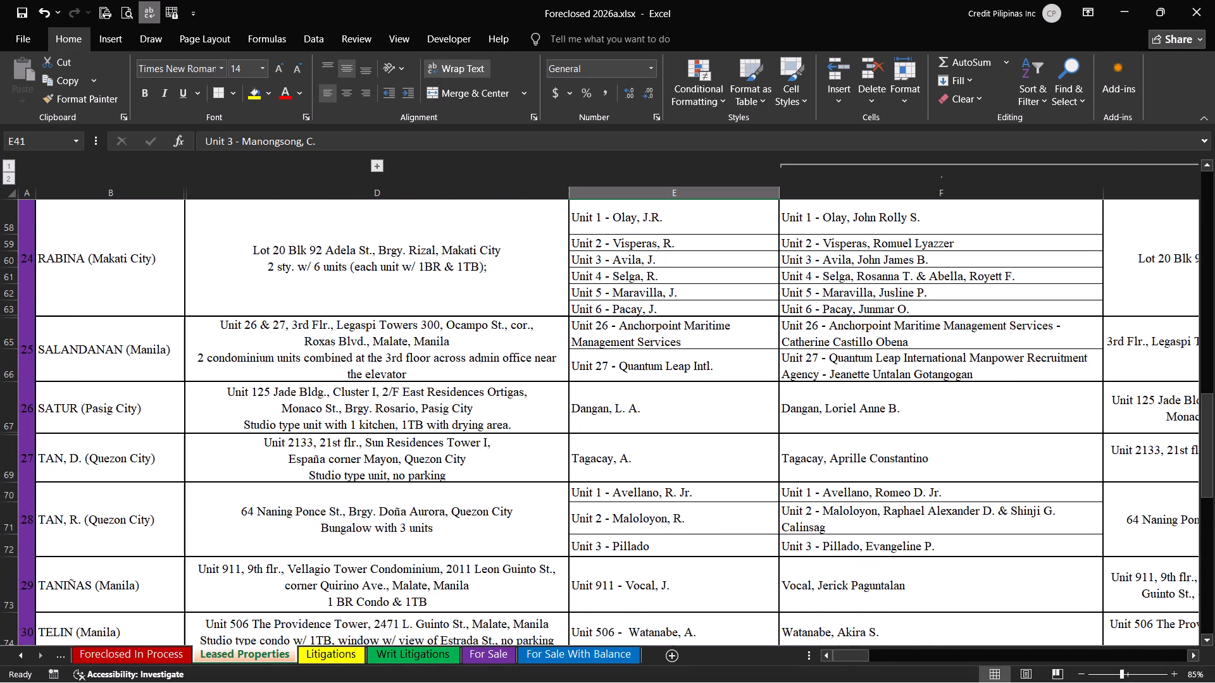
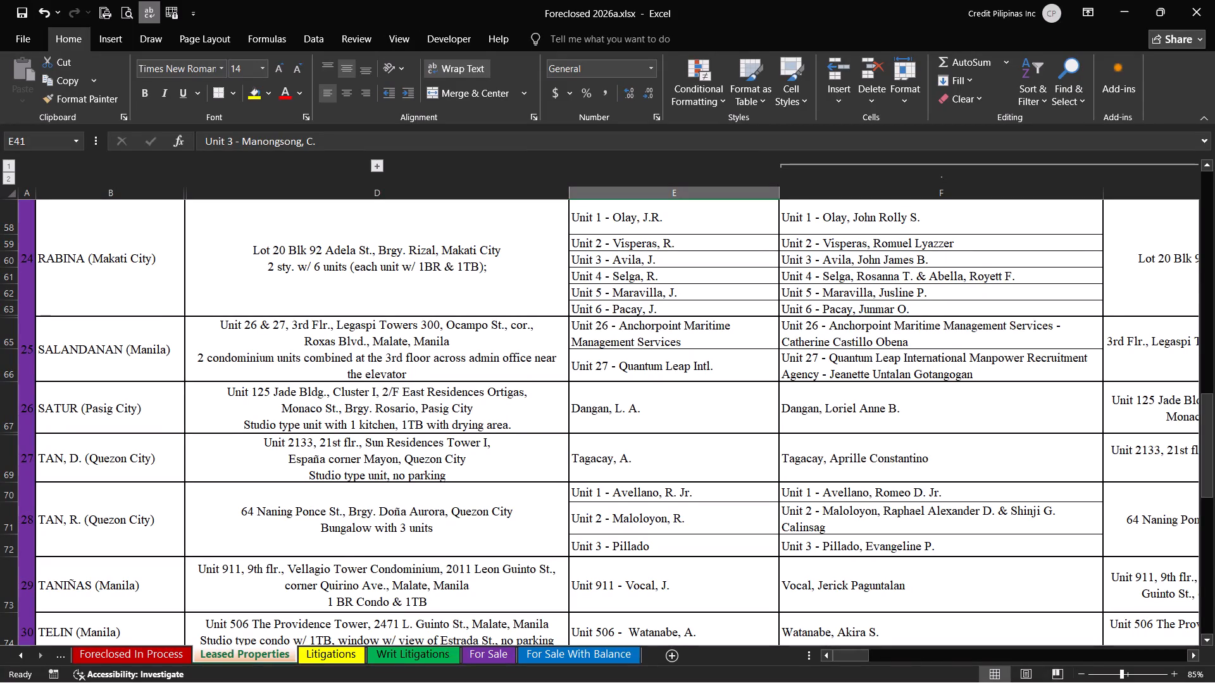
# Check the October 2026 dates in the system calendar.
pyautogui.click(1200, 667)
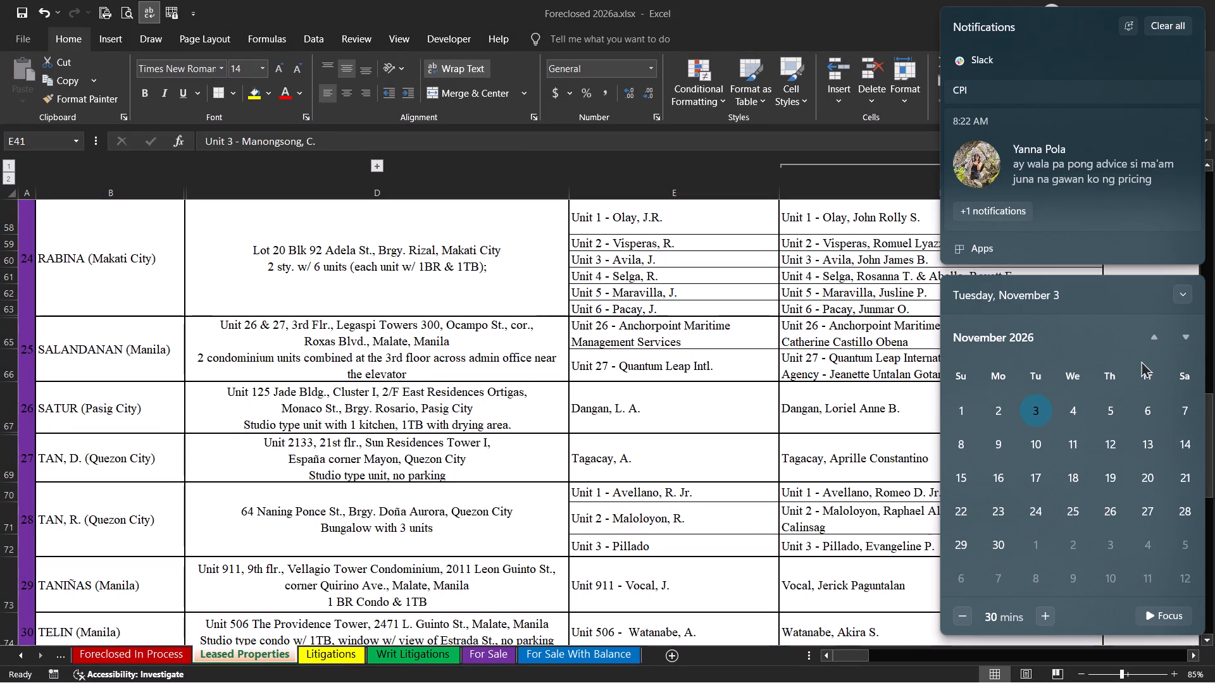
pyautogui.click(1149, 338)
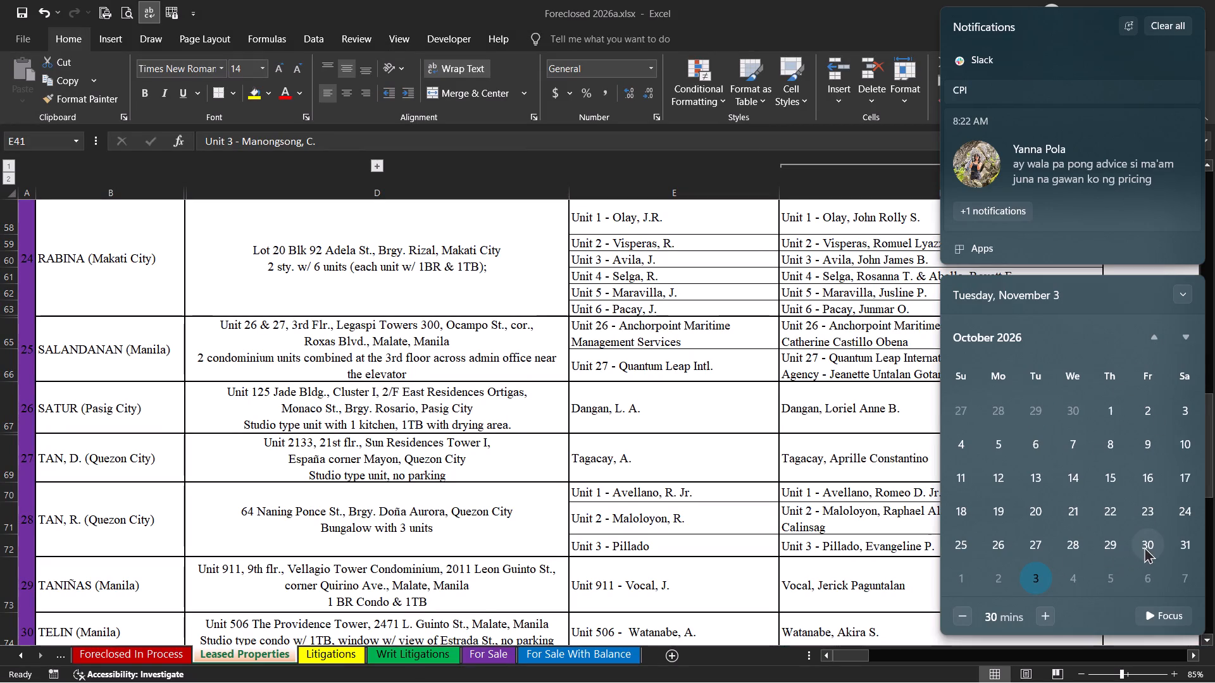
pyautogui.click(859, 569)
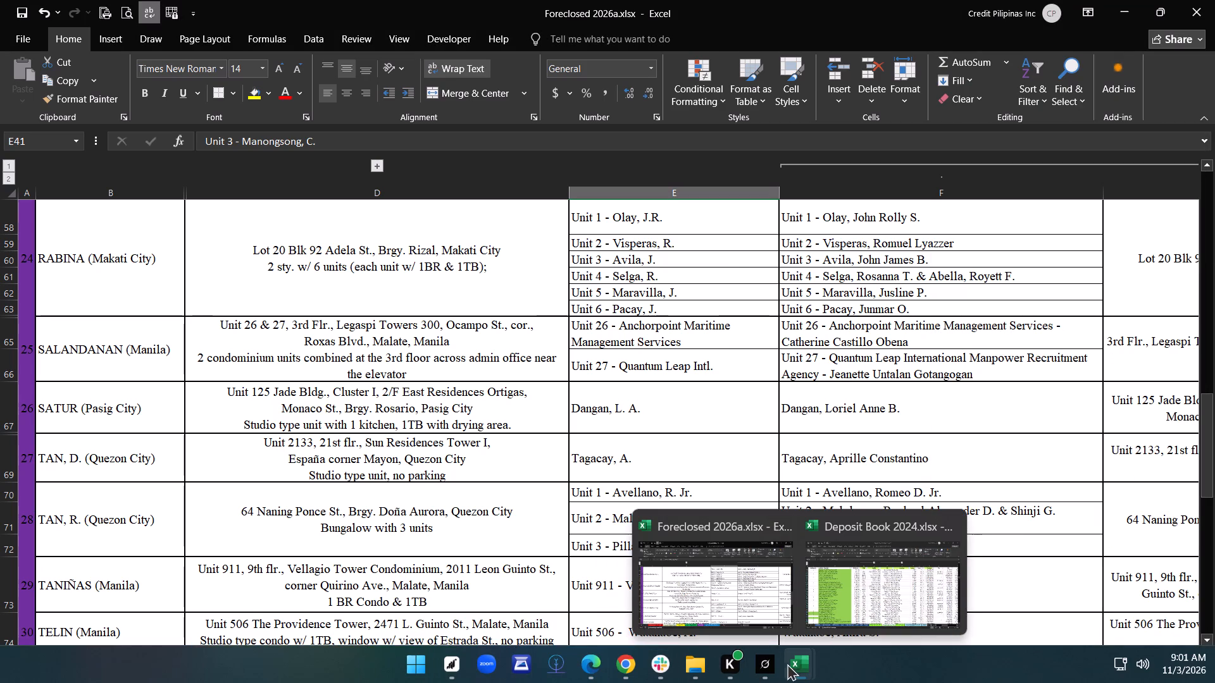
# In Deposit Book 2024, start row 784 of the AUB sheet with date 11/3 and document number 0489.
pyautogui.click(860, 594)
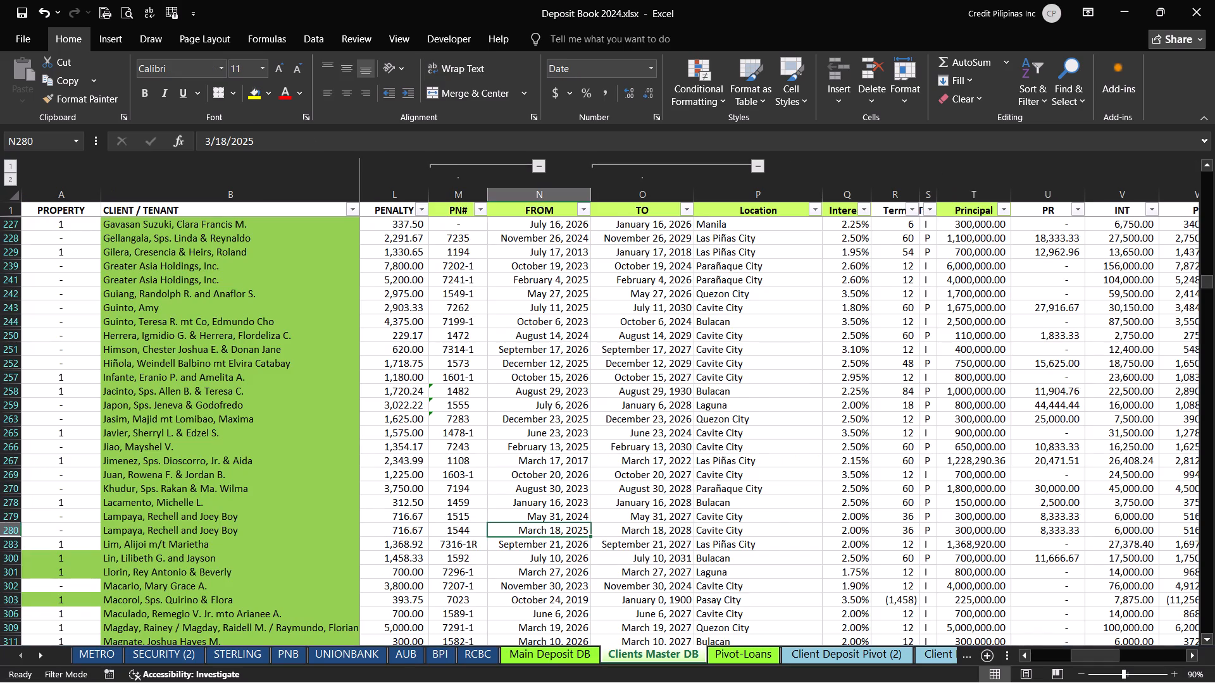
pyautogui.click(416, 654)
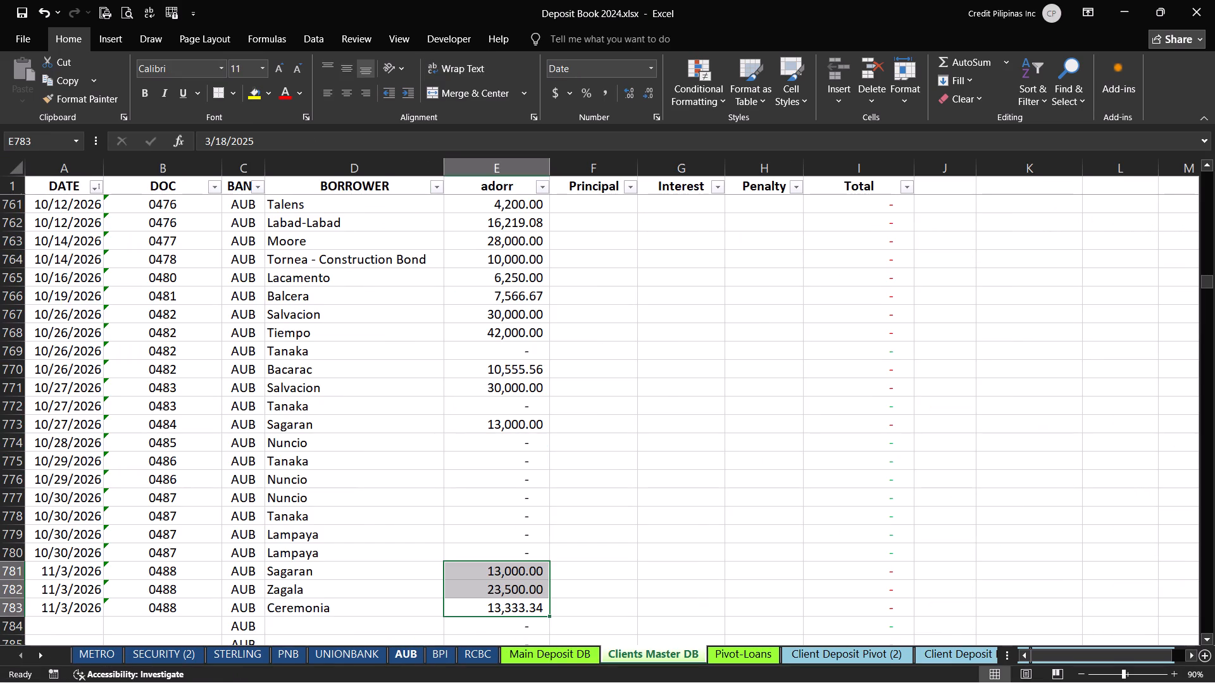
pyautogui.click(61, 624)
pyautogui.write('1/3')
pyautogui.press('Return')
pyautogui.press('Up')
pyautogui.write('11/3')
pyautogui.press('Return')
pyautogui.press('Up')
pyautogui.press('Right')
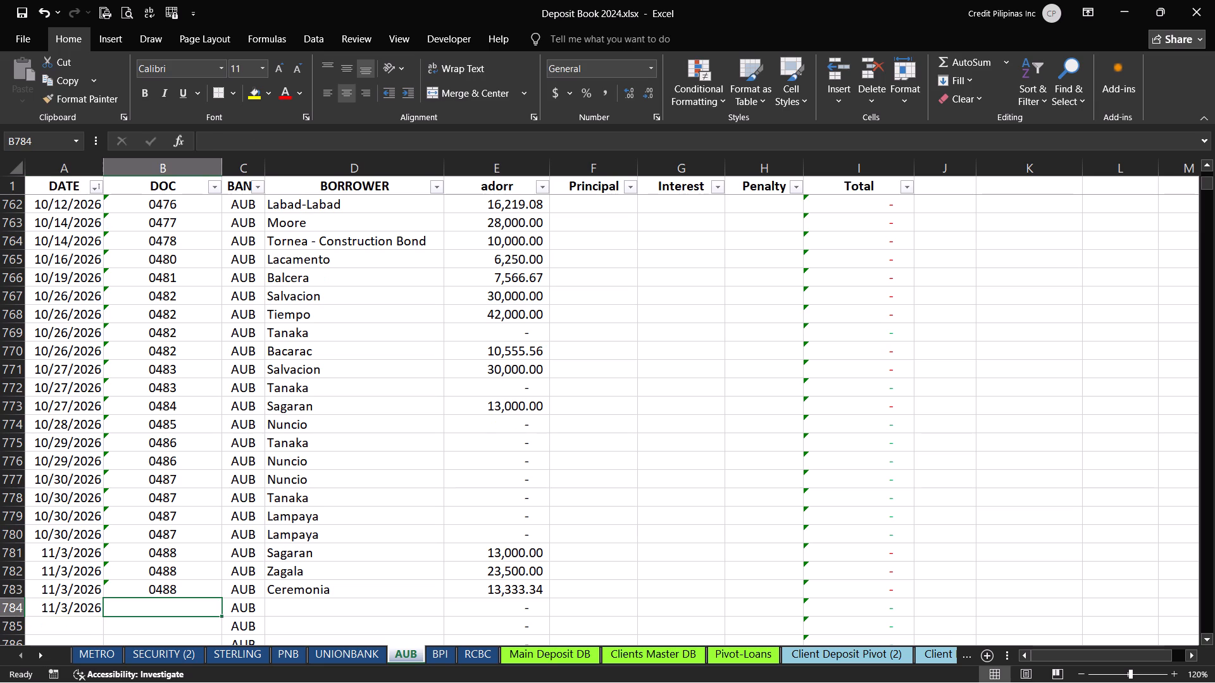
pyautogui.write("'0489")
pyautogui.press('Return')
pyautogui.press('Up')
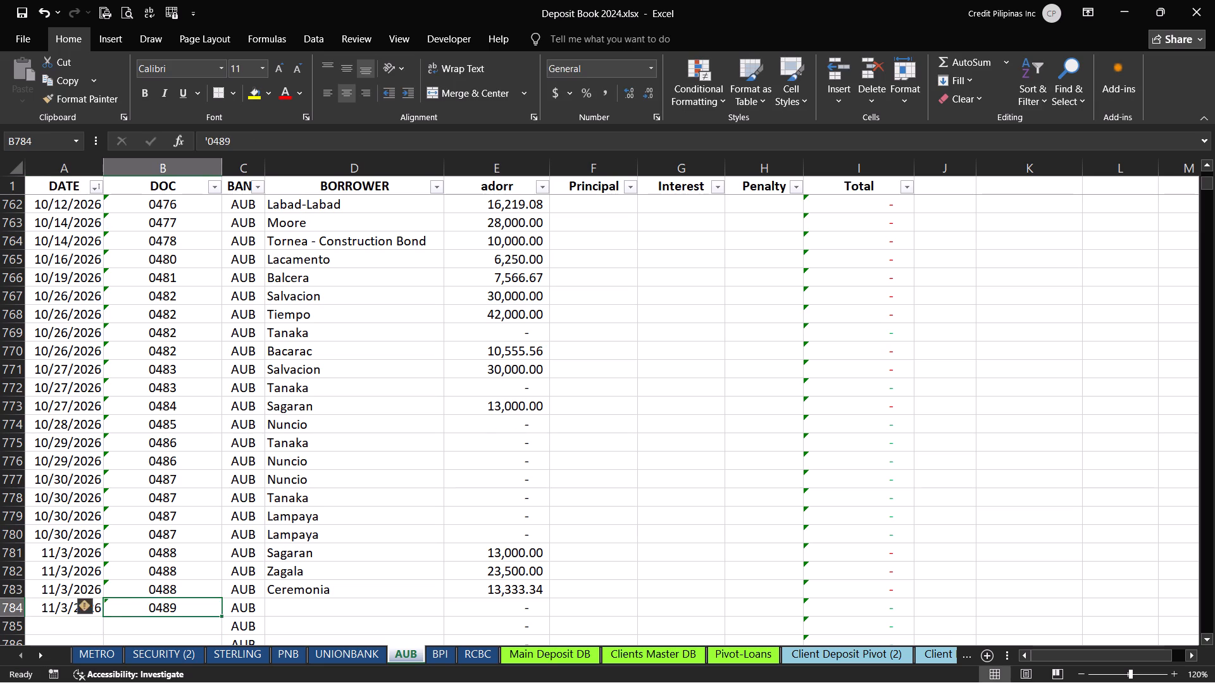
# Copy the 11/3/2026 date and document number 0489 from row 784 into rows 785 to 787.
pyautogui.press('Left')
pyautogui.hotkey('shift', 'Right')
pyautogui.hotkey('ctrl', 'c')
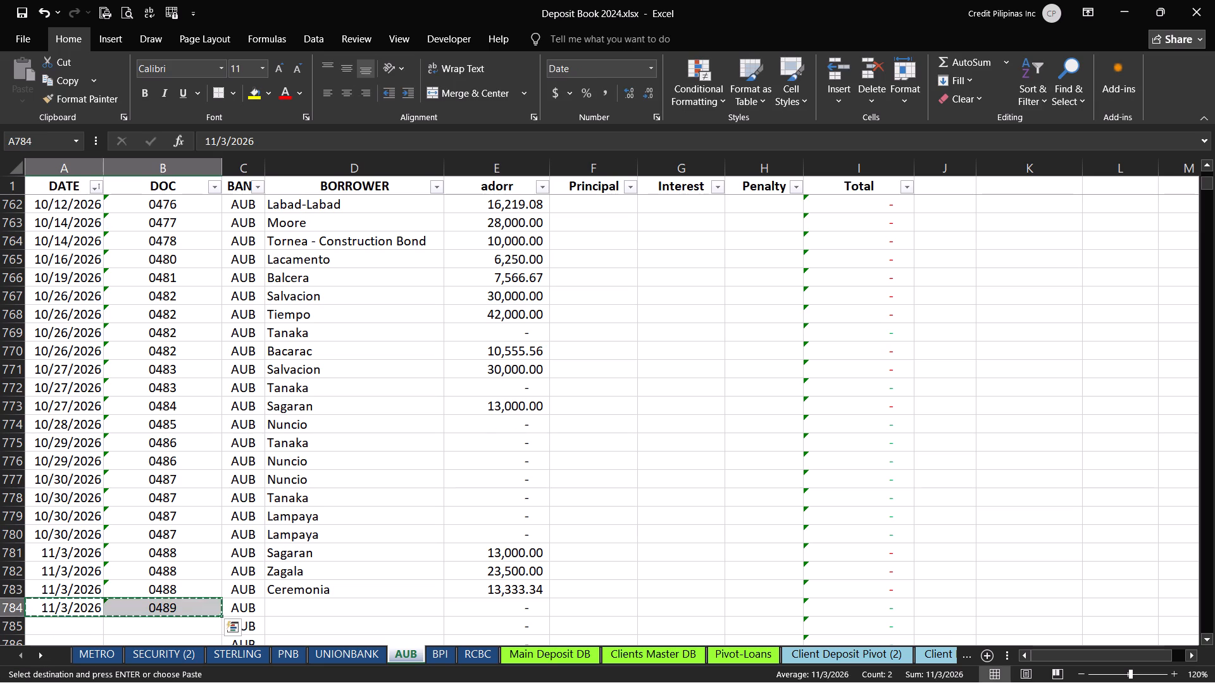
pyautogui.press('Down')
pyautogui.hotkey('shift', 'Down')
pyautogui.hotkey('shift', 'Down')
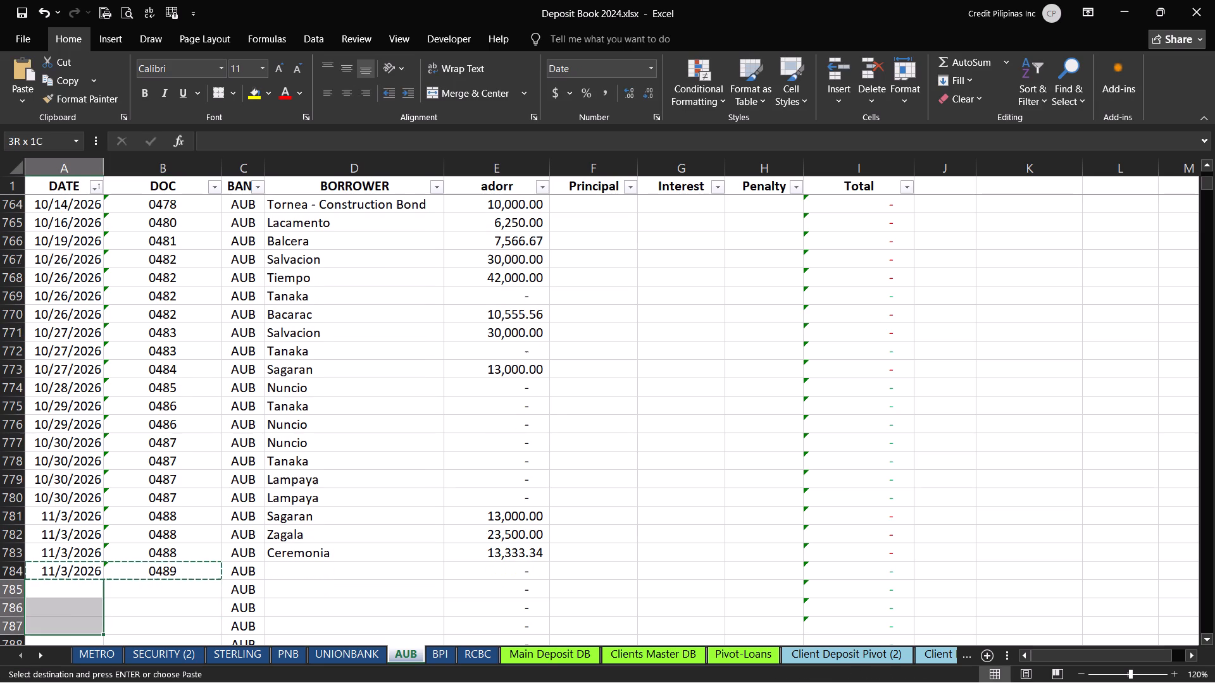
pyautogui.press('Return')
# Enter Lampaya as the borrower in the first two 0489 rows, 784 and 785.
pyautogui.press('Right')
pyautogui.press('Right')
pyautogui.press('Right')
pyautogui.press('Up')
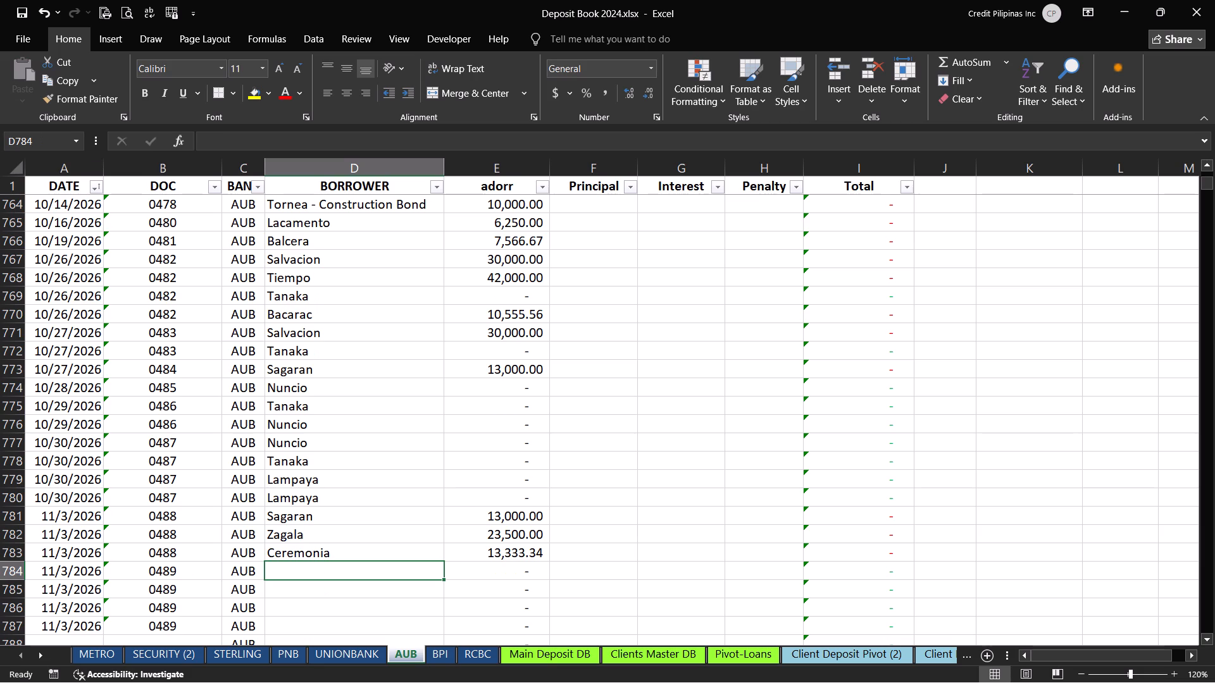
pyautogui.write('Lqam')
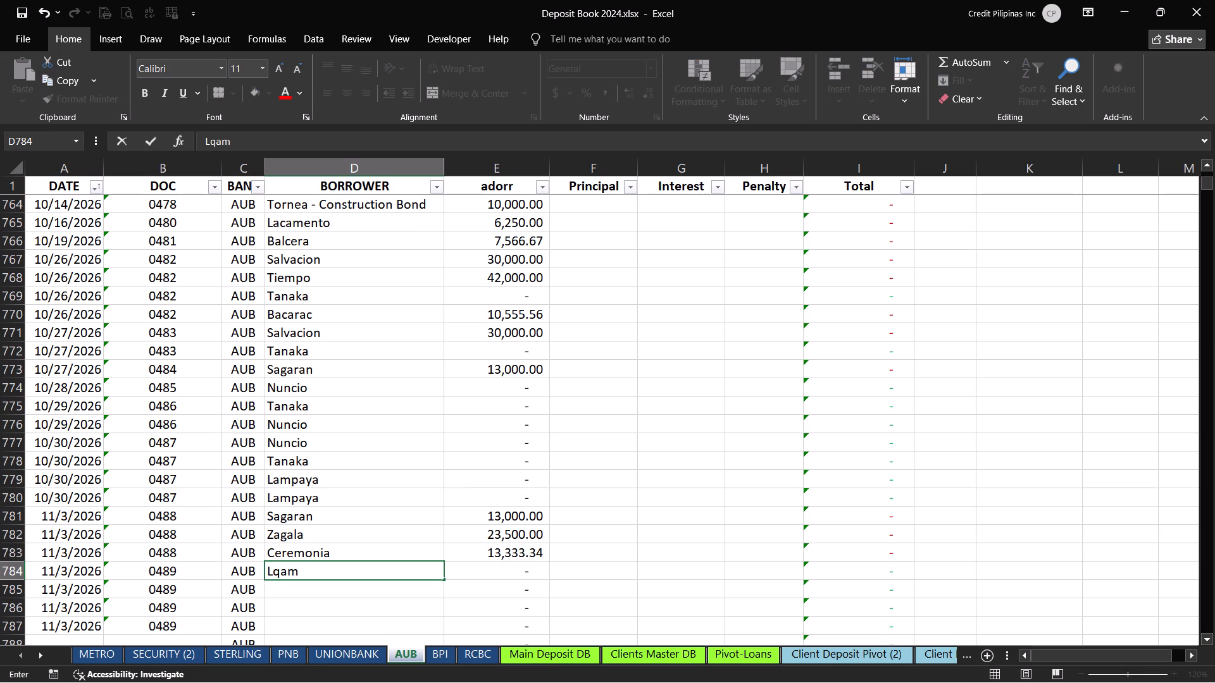
pyautogui.press('BackSpace')
pyautogui.press('BackSpace')
pyautogui.press('BackSpace')
pyautogui.write('amp')
pyautogui.press('Return')
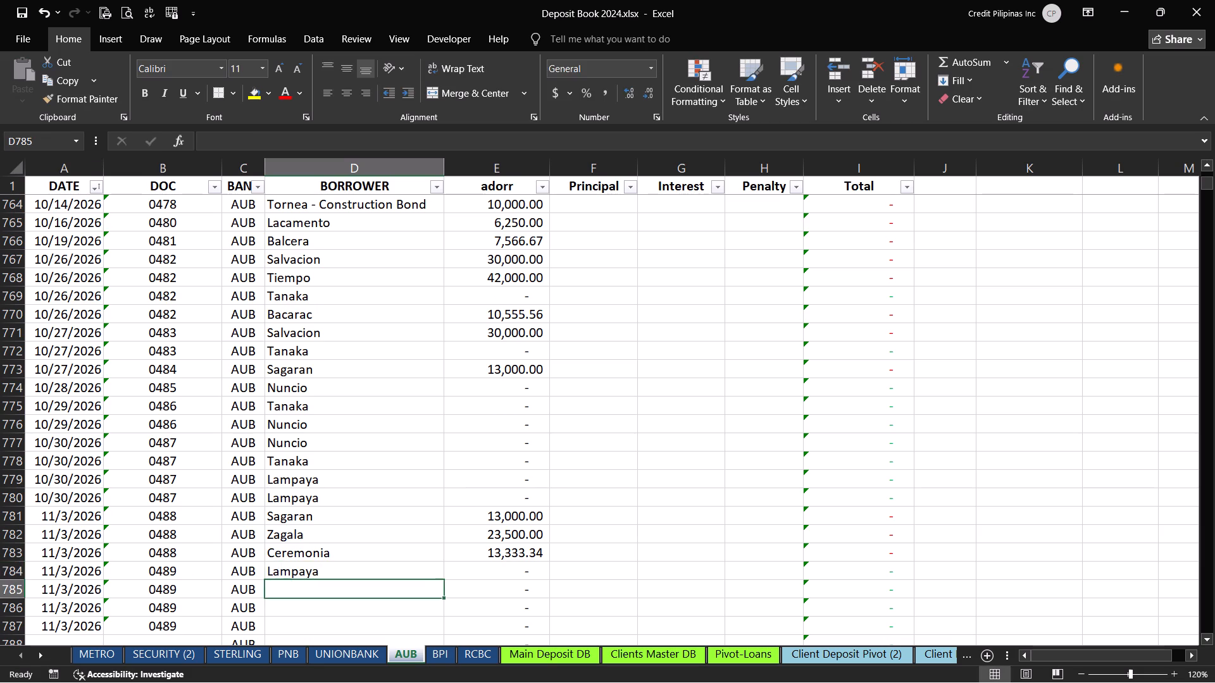
pyautogui.press('Up')
pyautogui.hotkey('ctrl', 'c')
pyautogui.press('Down')
pyautogui.press('Return')
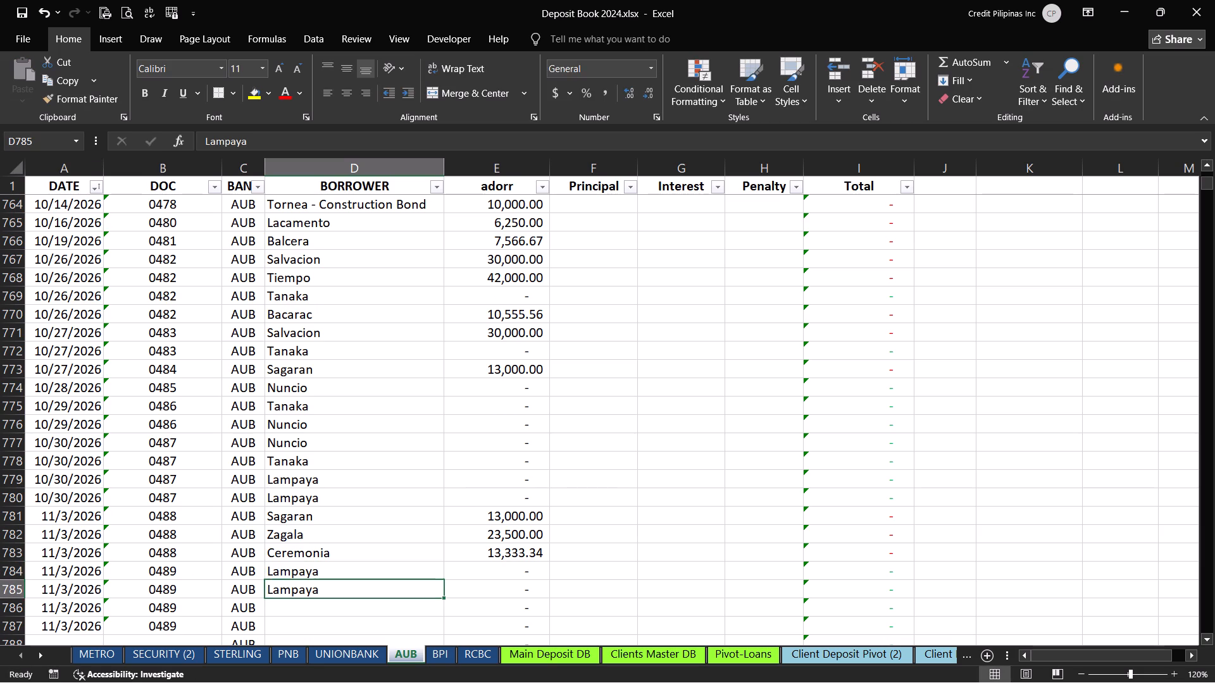
pyautogui.press('Down')
pyautogui.write('Ti')
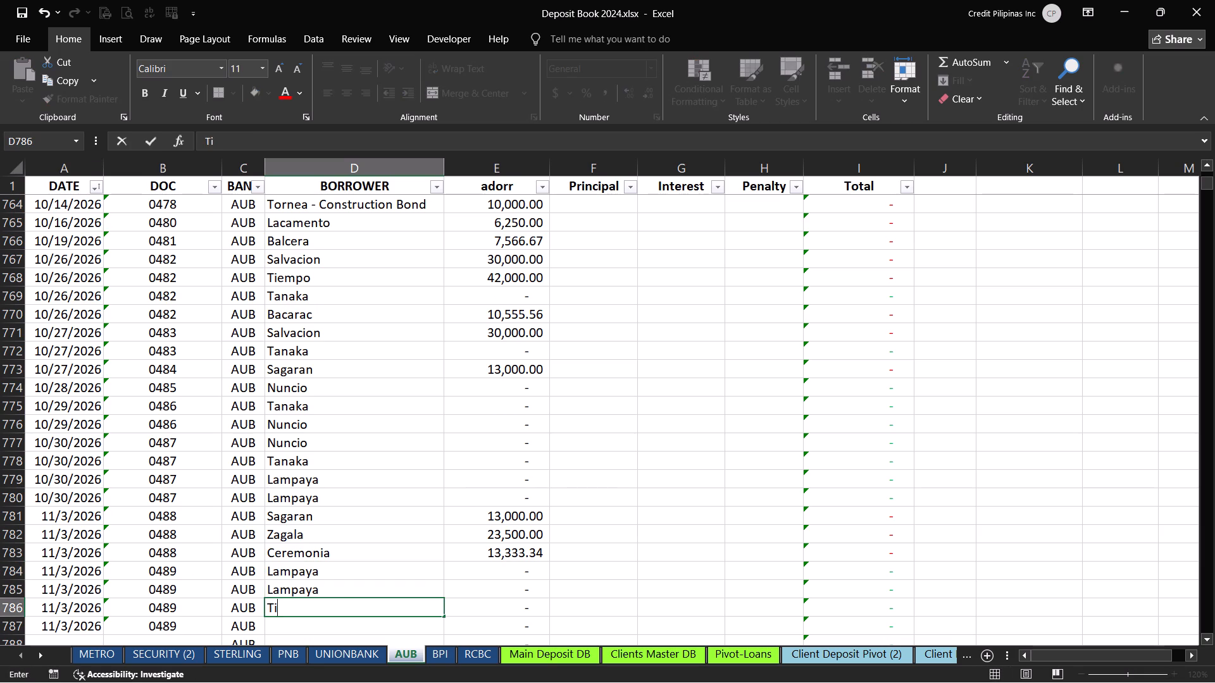
pyautogui.press('z')
pyautogui.press('Return')
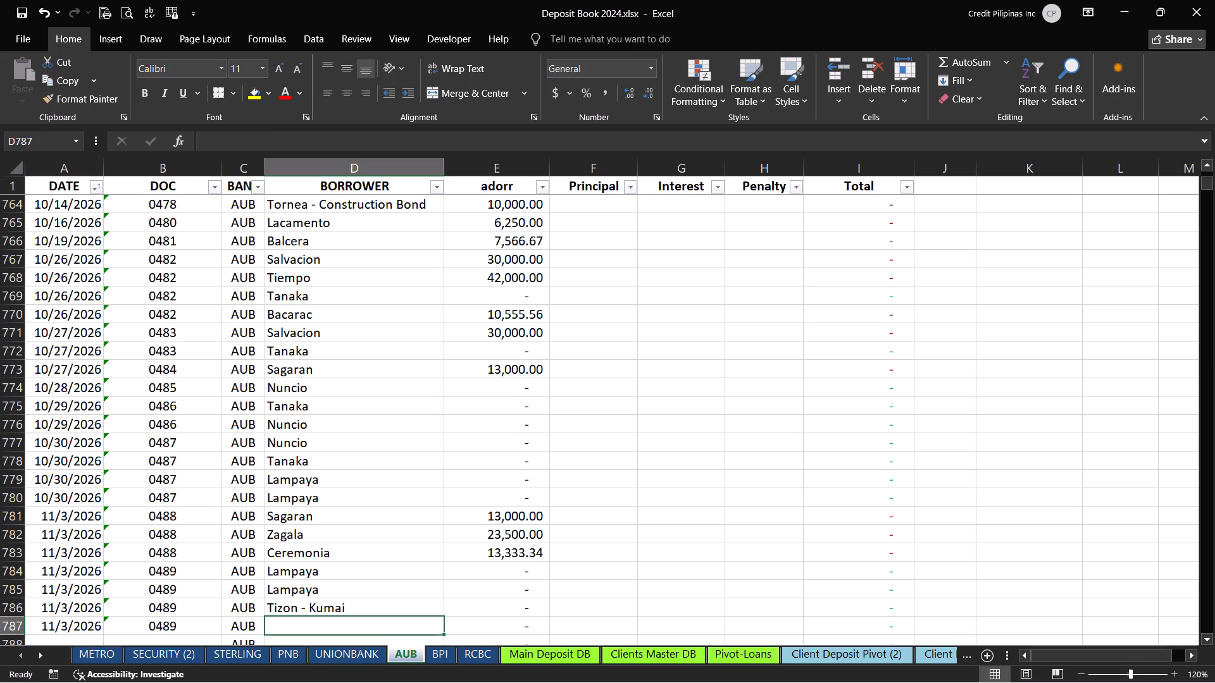
pyautogui.write('Nun')
pyautogui.press('Return')
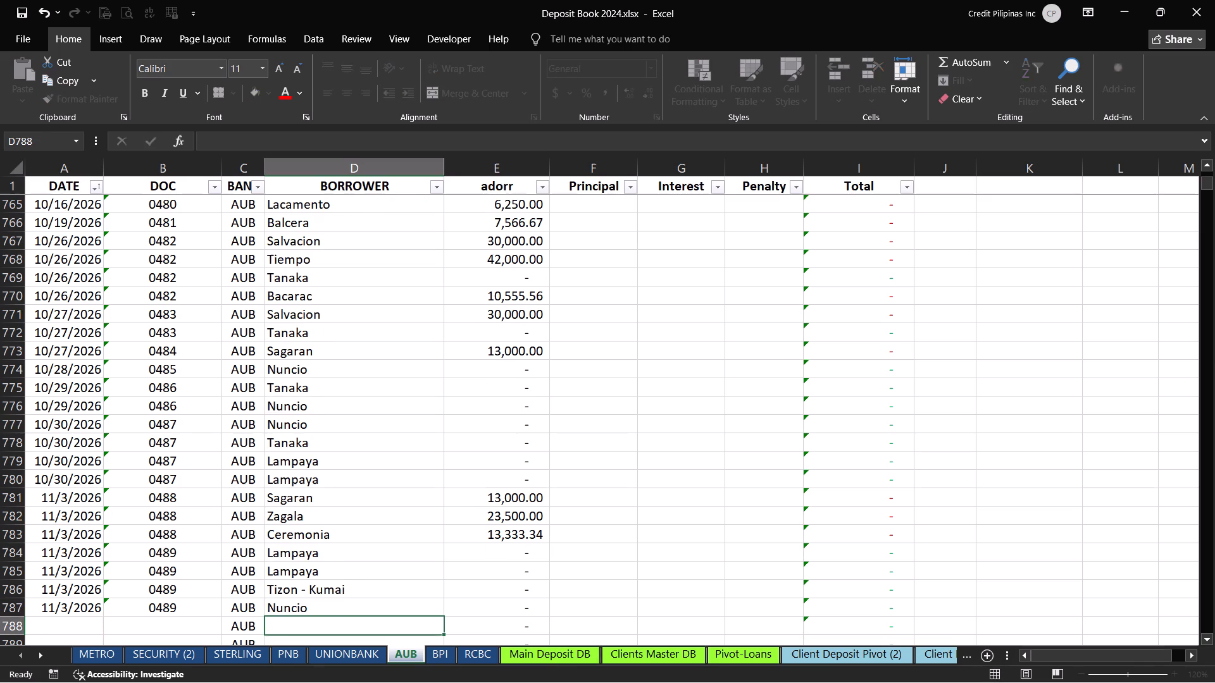
# Enter 14,333.34 as the amount for the first Lampaya deposit under document 0489.
pyautogui.press('Up')
pyautogui.press('Up')
pyautogui.press('Up')
pyautogui.press('Up')
pyautogui.press('Right')
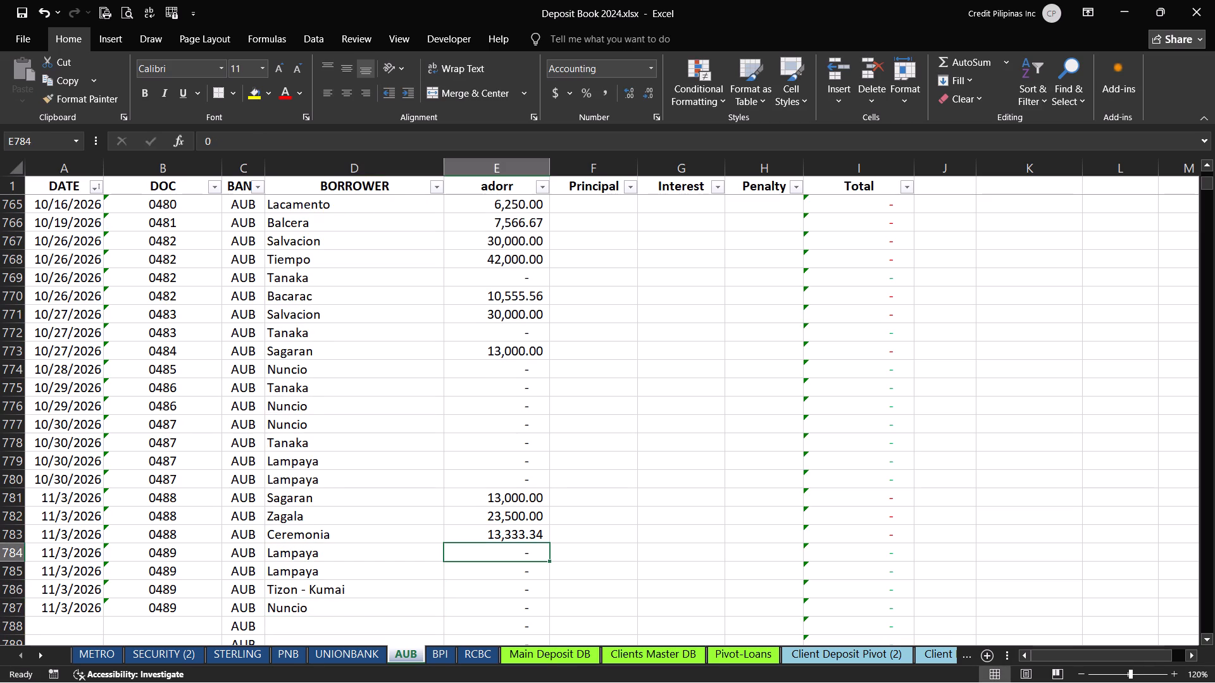
pyautogui.write('14333.34')
pyautogui.press('Return')
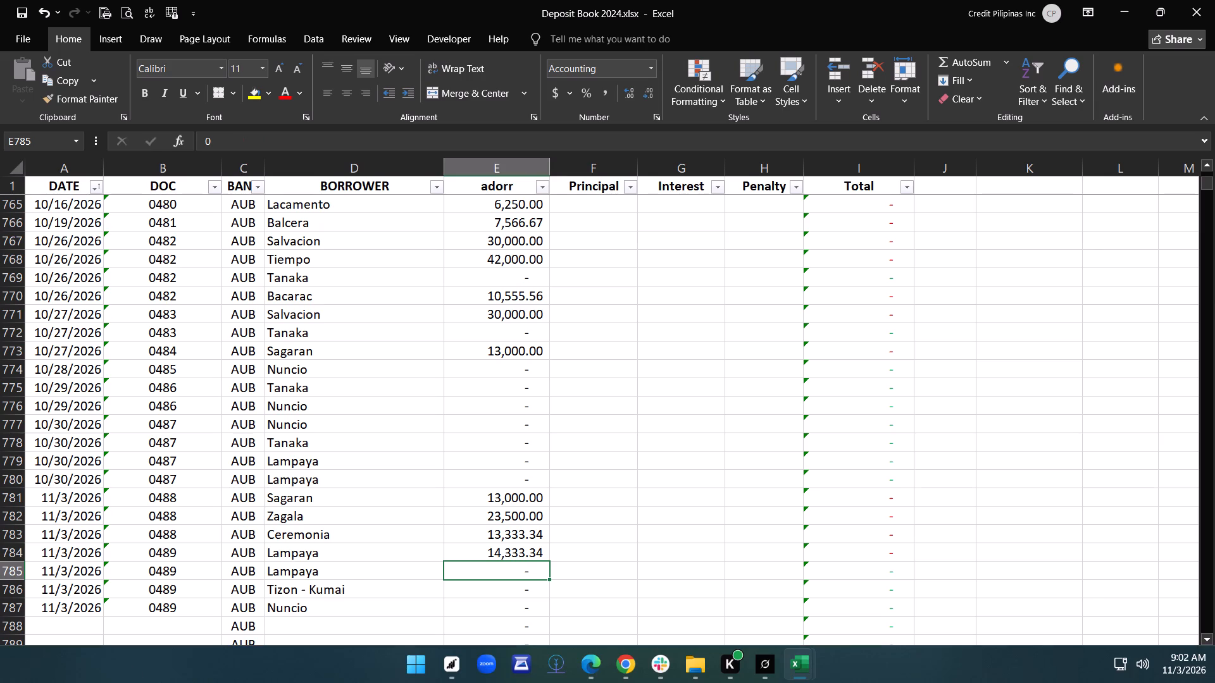
# Open the Bangui loan workbook from the SOA's folder.
pyautogui.click(709, 665)
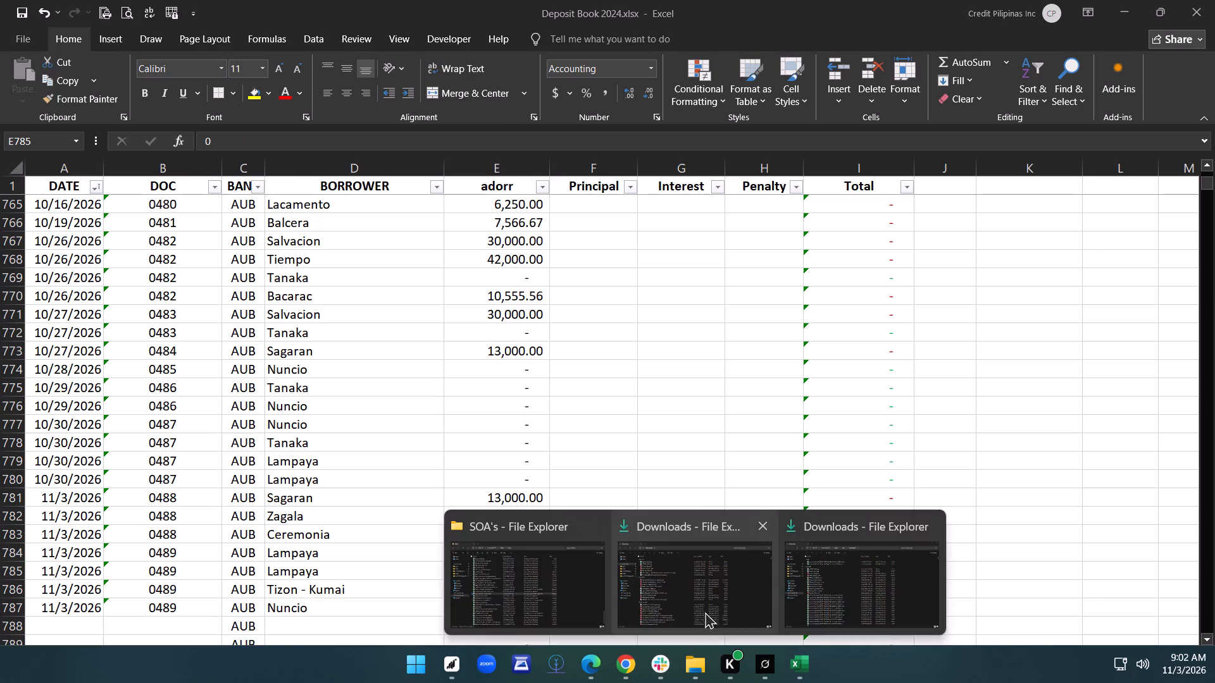
pyautogui.click(557, 578)
pyautogui.click(225, 304)
pyautogui.press('b')
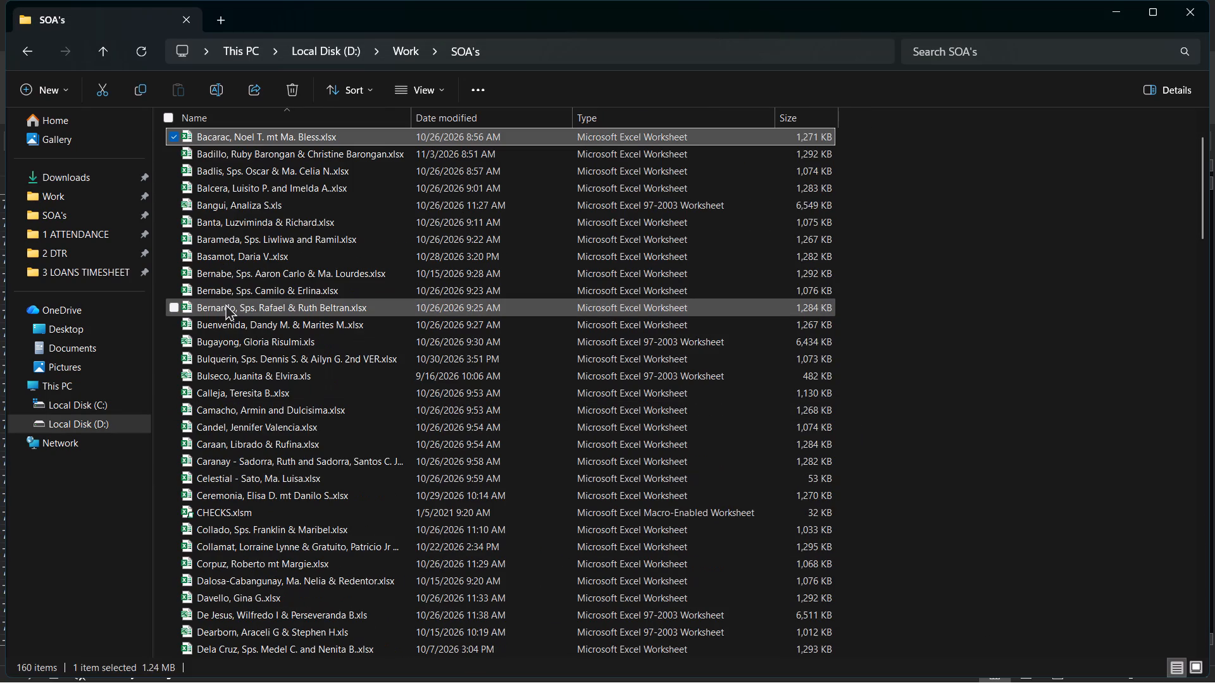
pyautogui.doubleClick(232, 211)
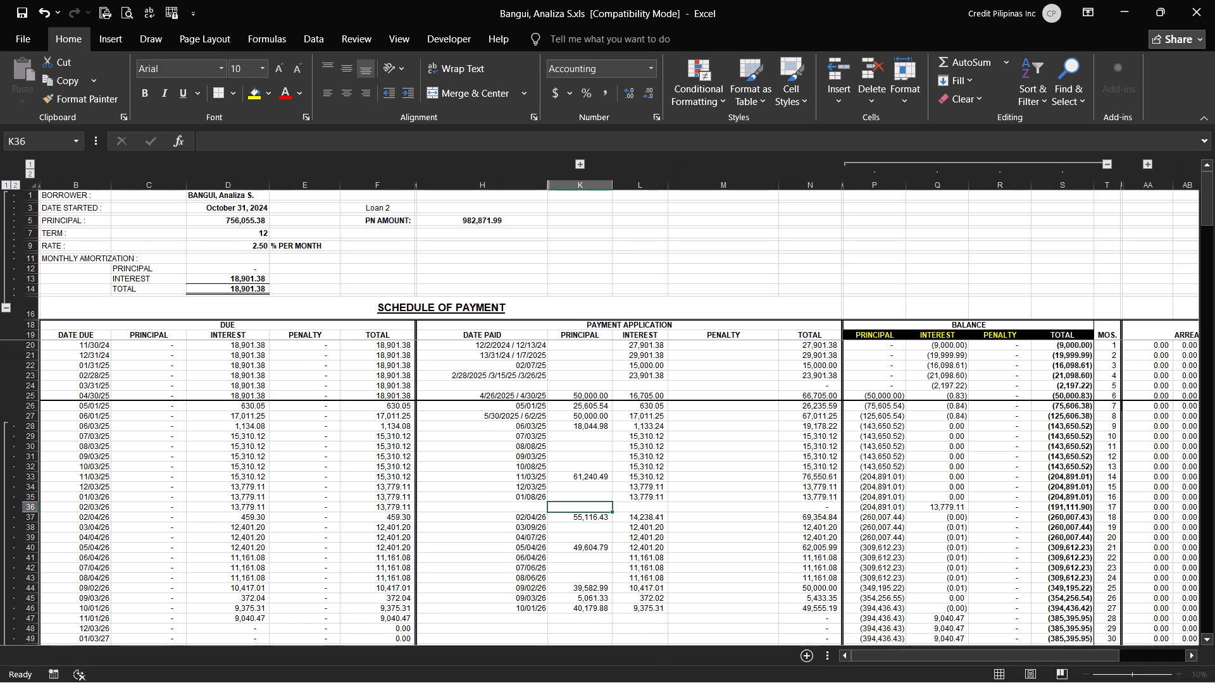
# Examine the paydown computations and latest due and paid entries on Bangui's L2 History sheet, checking dates against the November 2026 calendar.
pyautogui.scroll(-2, 461, 467)
pyautogui.scroll(-20, 461, 467)
pyautogui.scroll(-1, 461, 467)
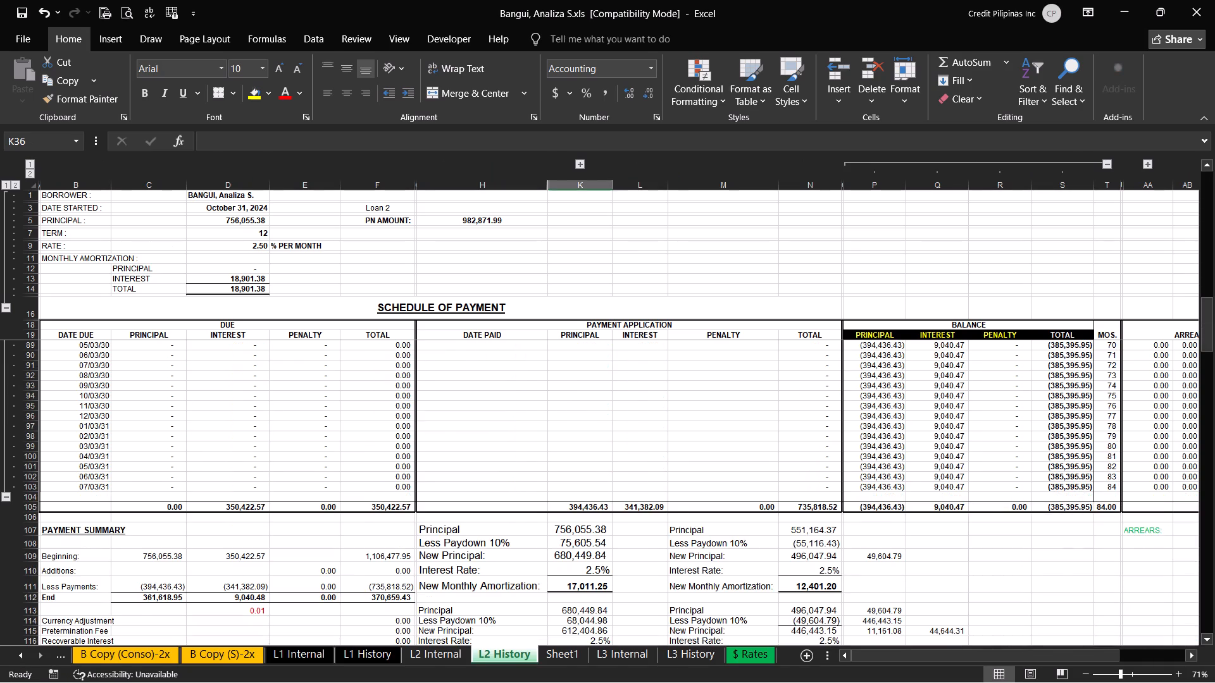
pyautogui.scroll(-6, 711, 616)
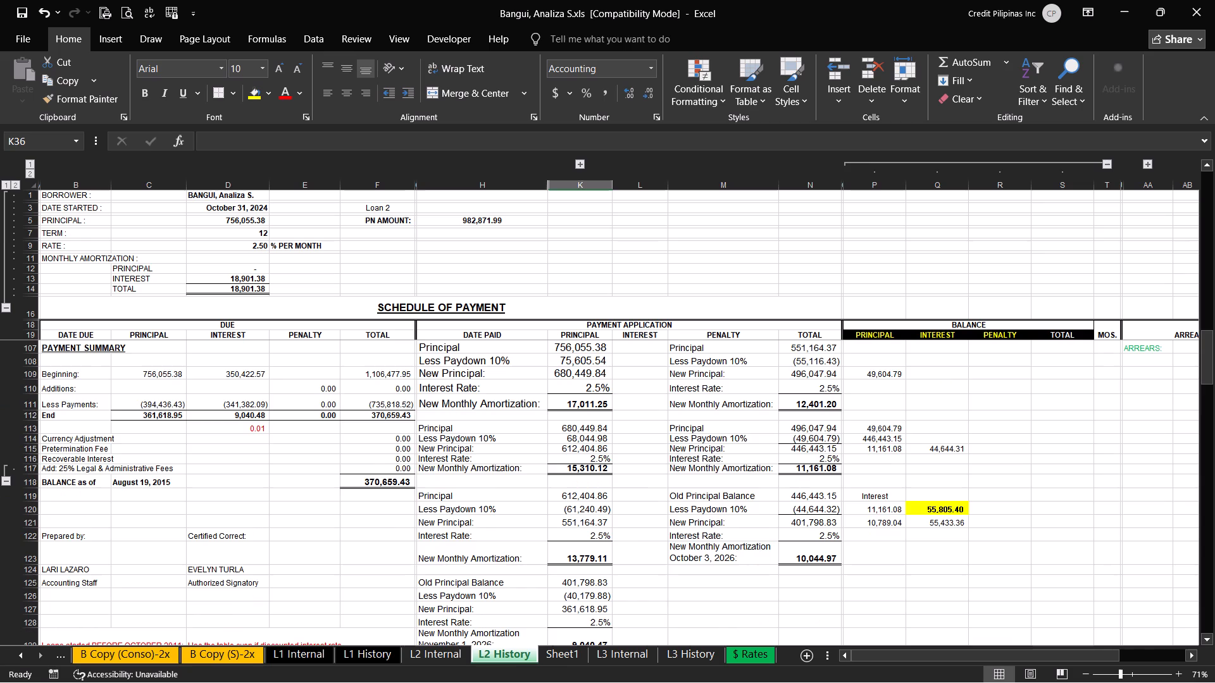
pyautogui.scroll(-3, 711, 600)
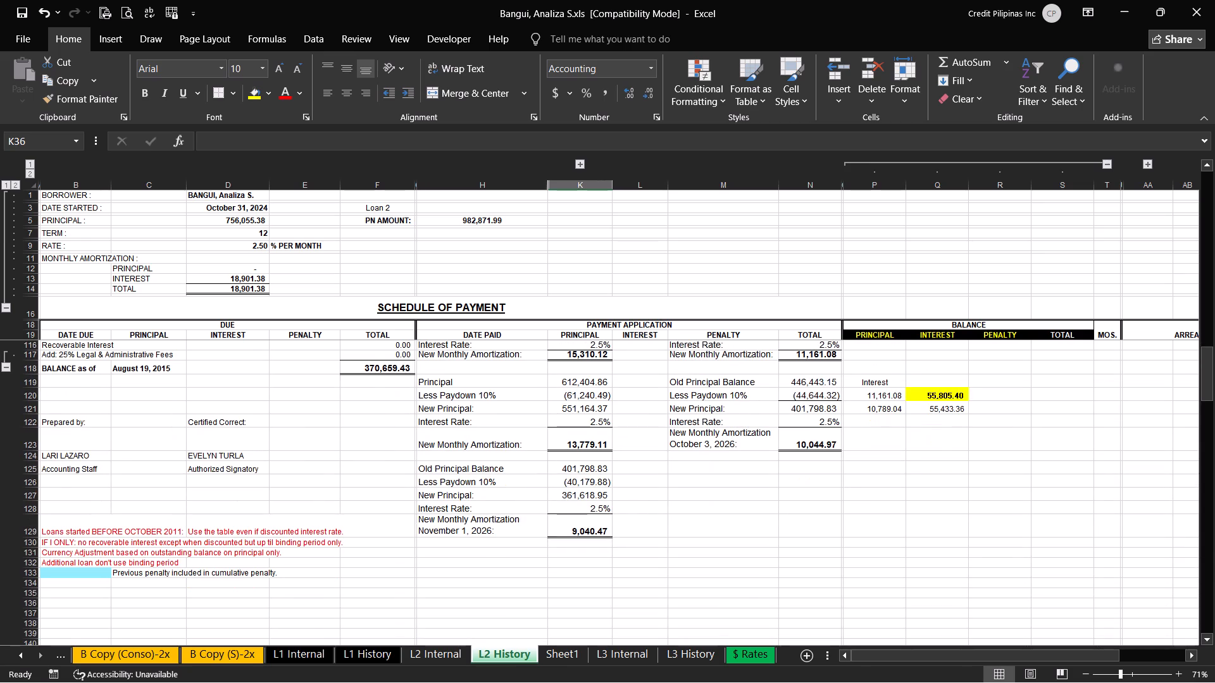
pyautogui.scroll(2, 673, 592)
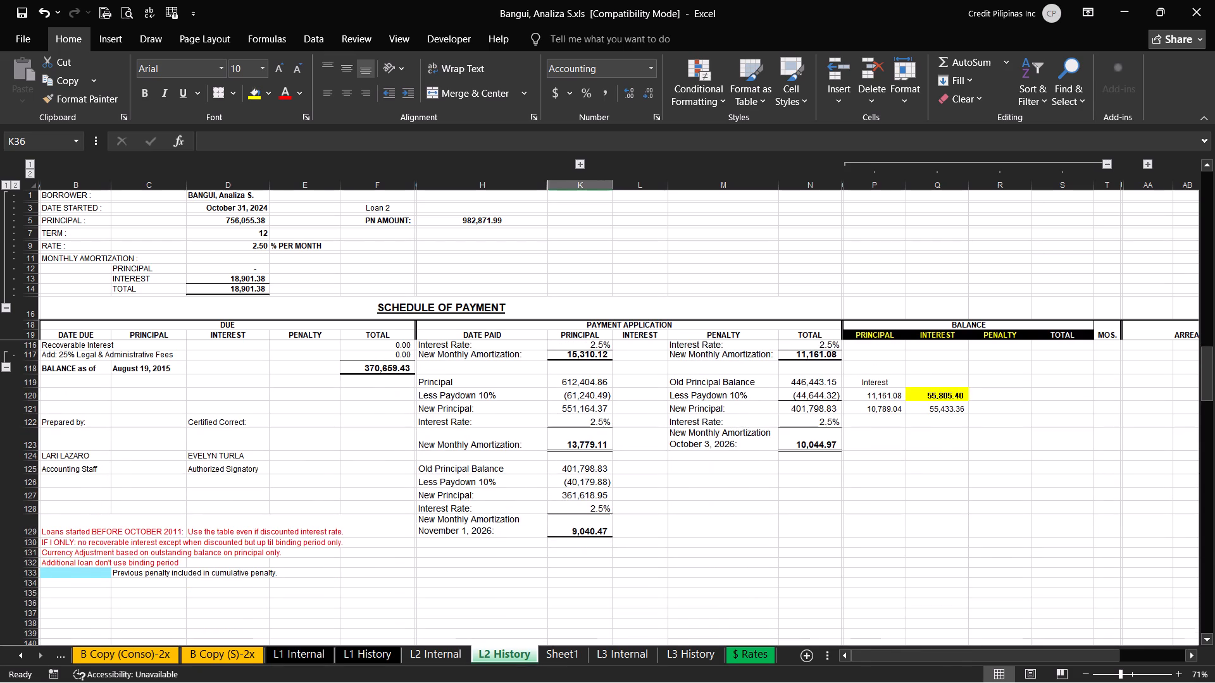
pyautogui.scroll(20, 673, 592)
pyautogui.scroll(6, 673, 592)
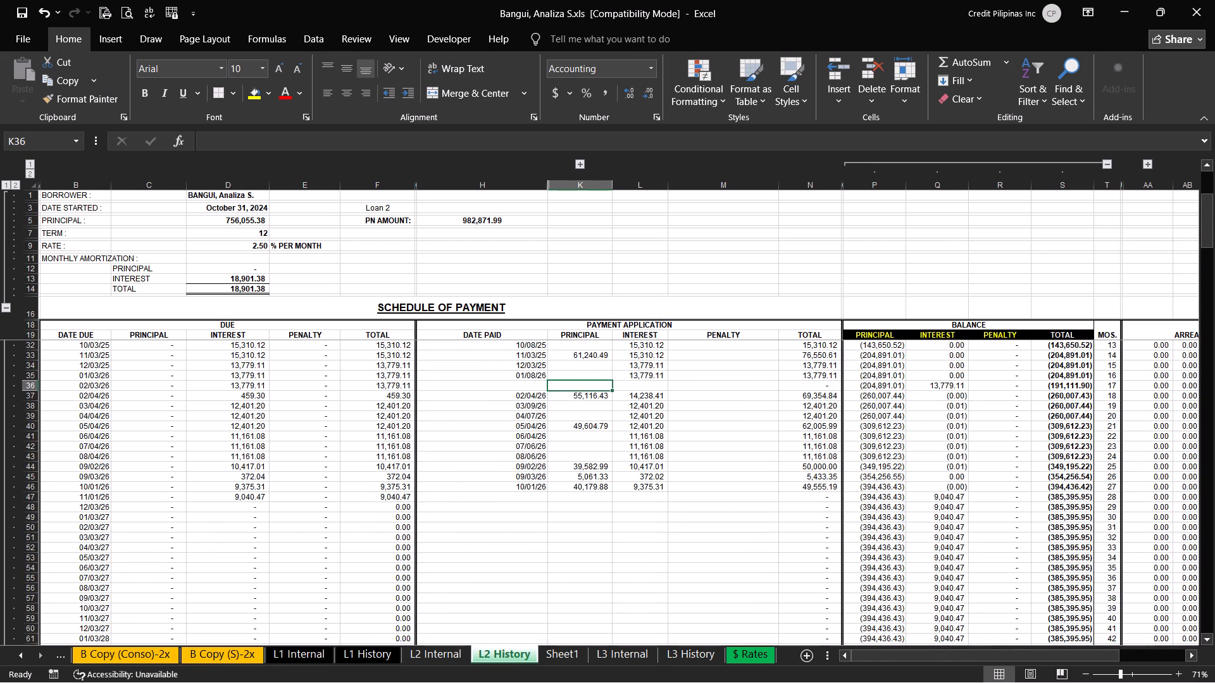
pyautogui.click(240, 496)
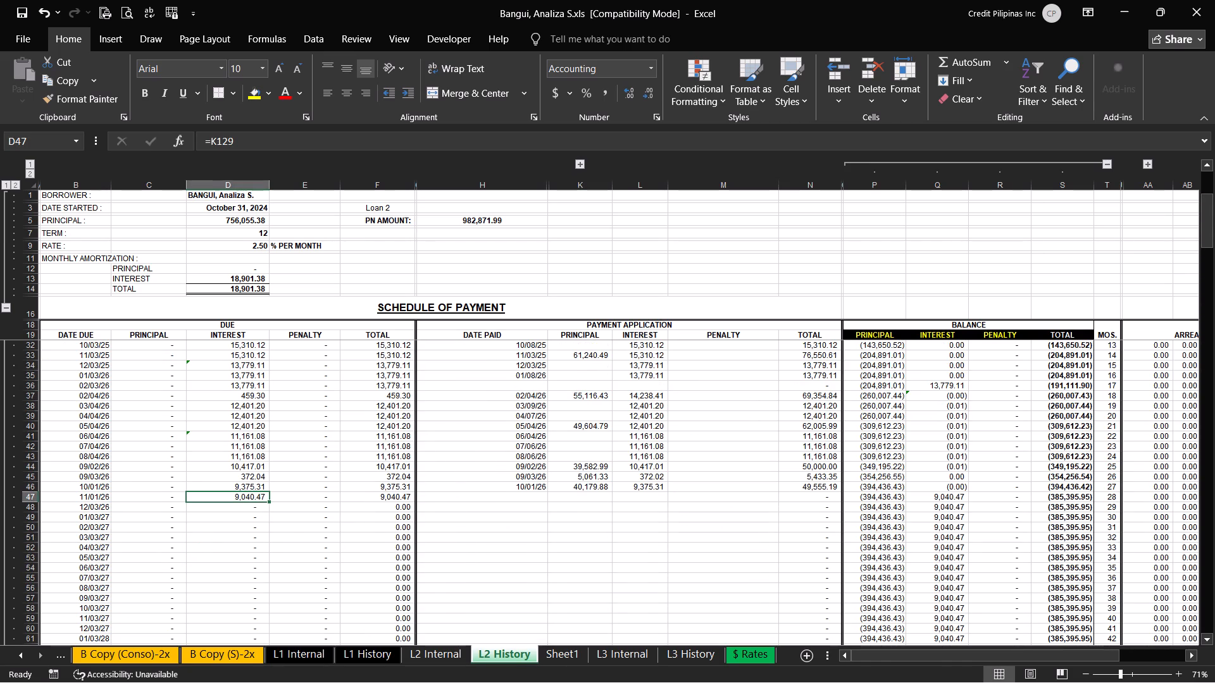
pyautogui.click(1193, 649)
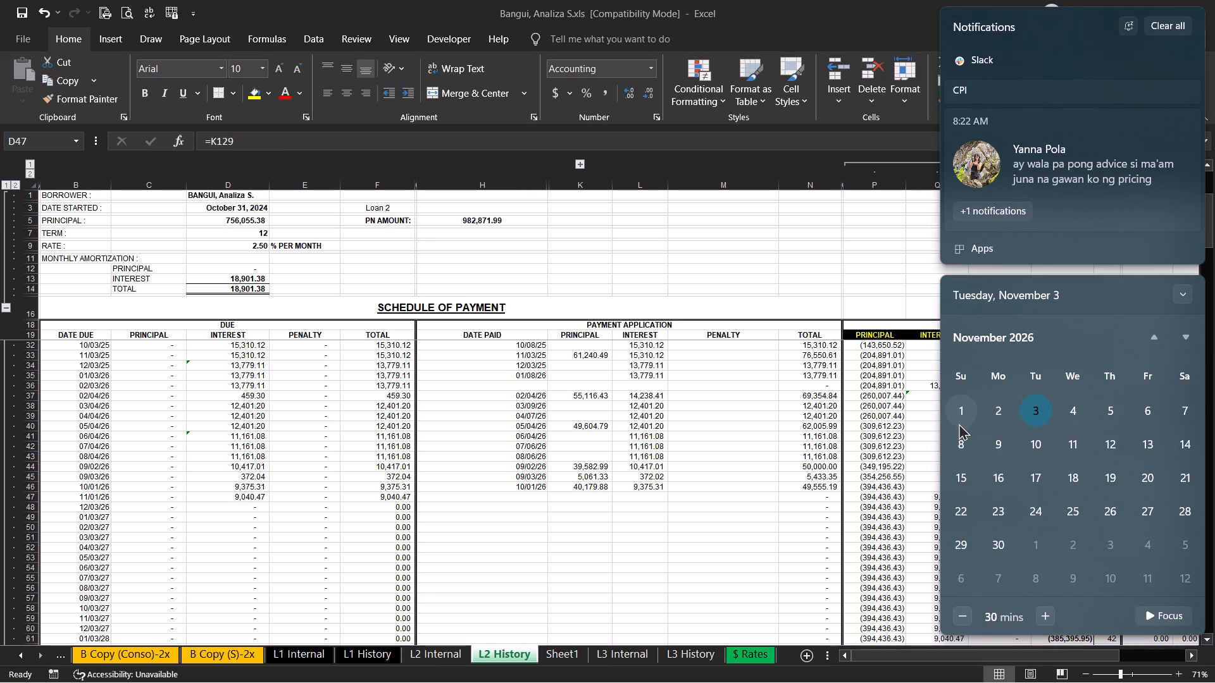
pyautogui.click(580, 496)
pyautogui.click(530, 489)
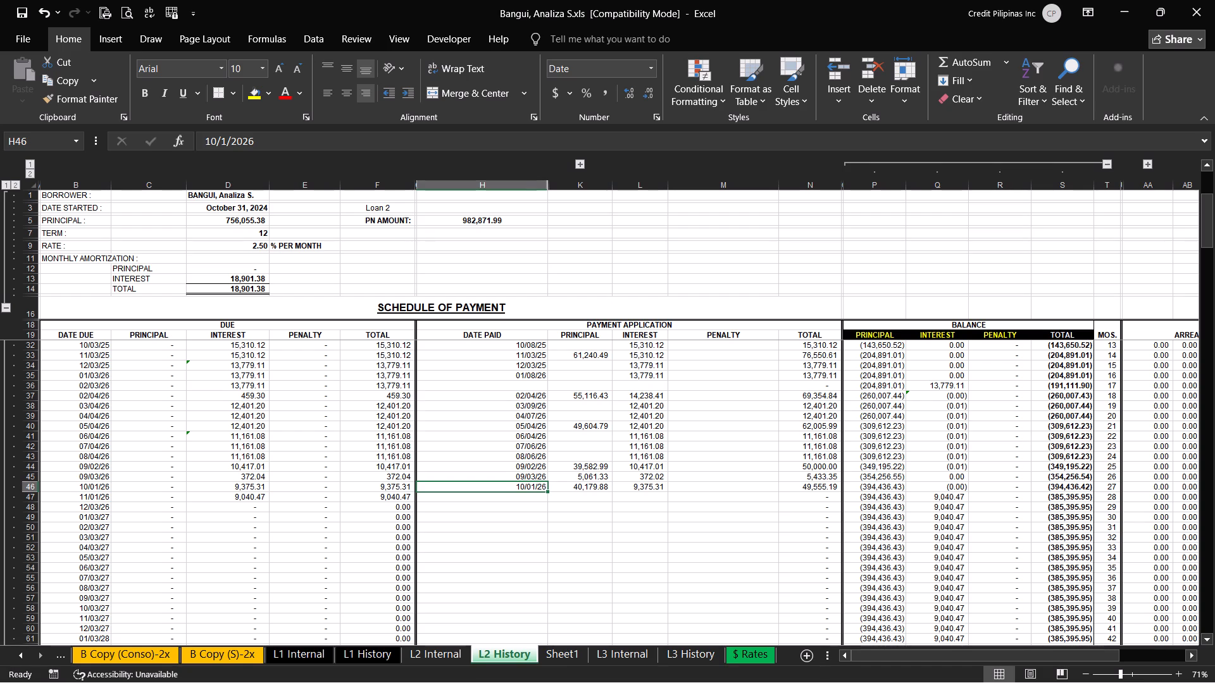
# Change the due date in row 48, just after the 11/01/26 entry, to 11/3.
pyautogui.click(96, 505)
pyautogui.write('11/3')
pyautogui.press('Return')
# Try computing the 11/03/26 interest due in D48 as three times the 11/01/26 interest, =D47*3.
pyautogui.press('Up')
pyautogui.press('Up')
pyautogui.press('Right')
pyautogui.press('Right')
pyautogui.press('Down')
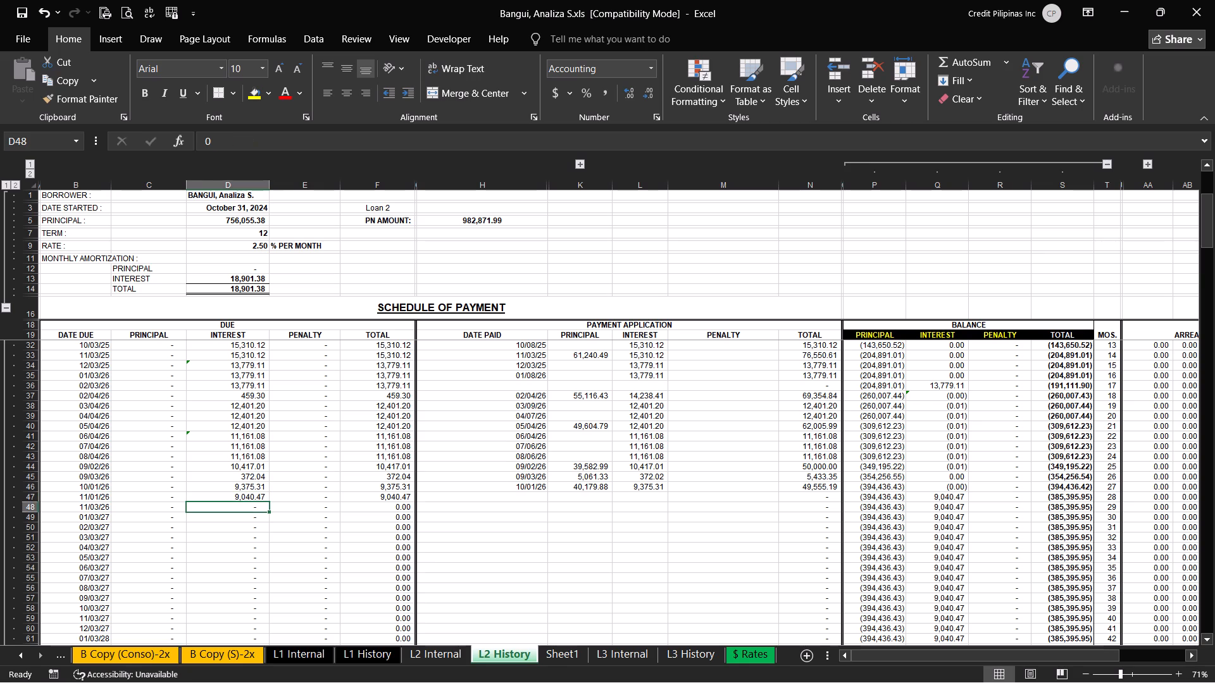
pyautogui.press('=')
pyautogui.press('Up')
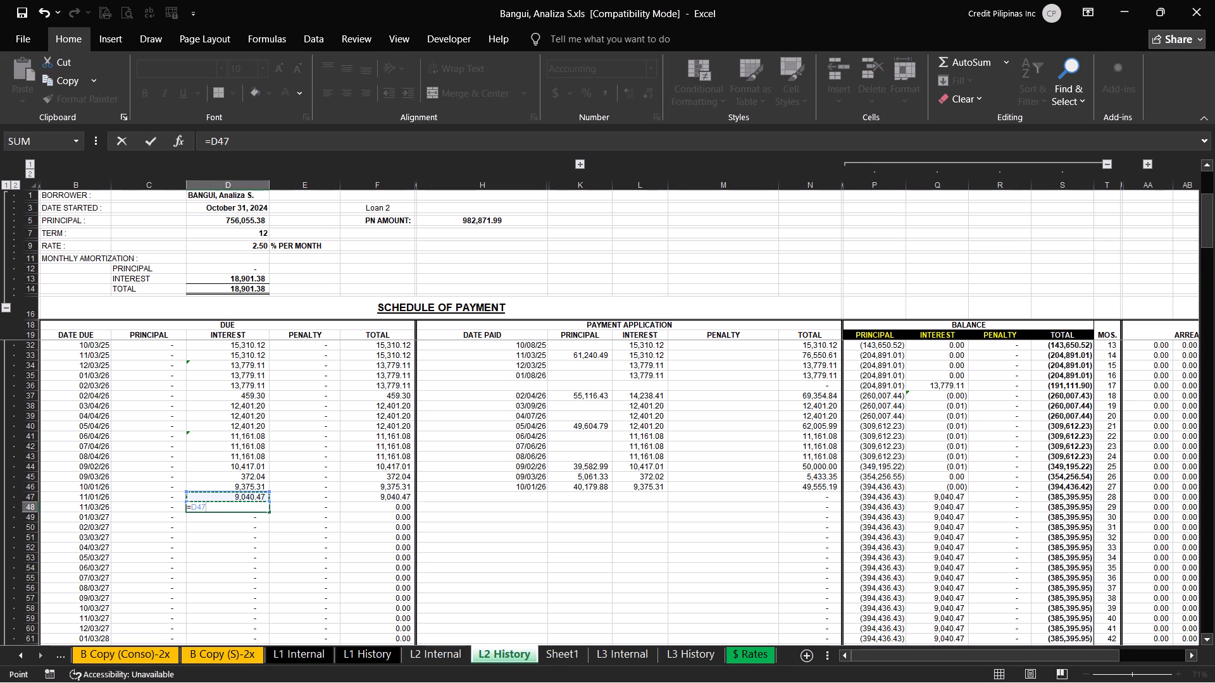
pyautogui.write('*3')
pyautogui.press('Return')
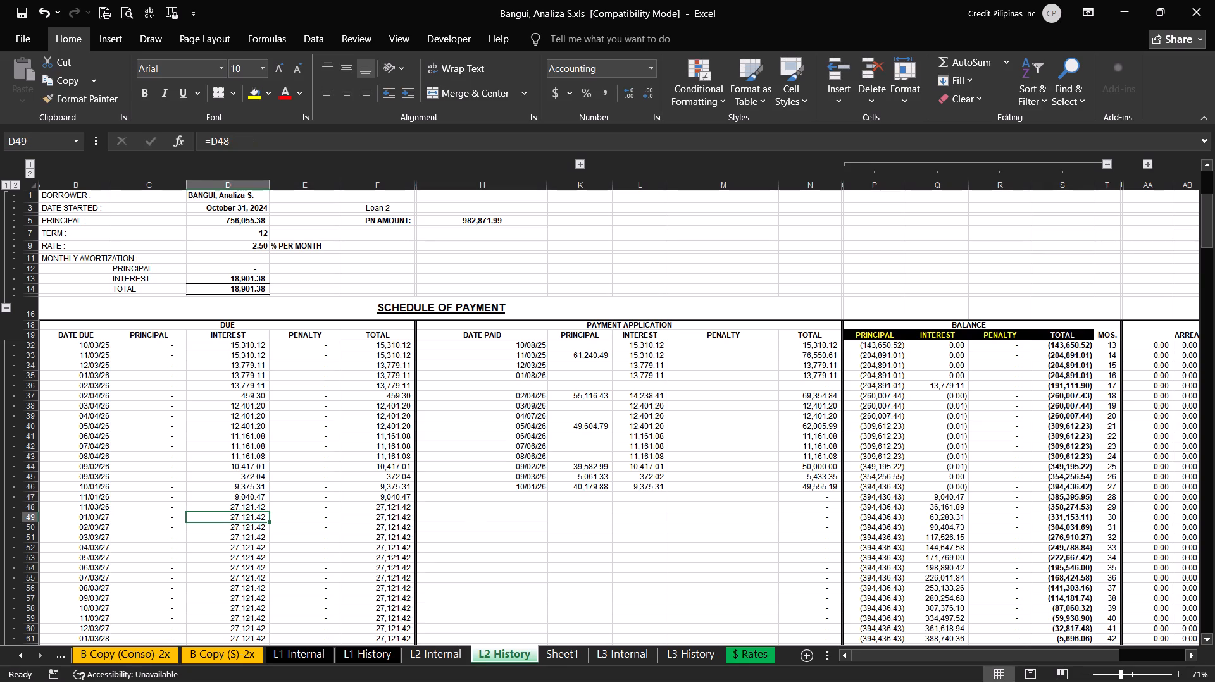
# Set the interest due for 01/03/27 in cell D49 to 0.
pyautogui.press('0')
pyautogui.press('Return')
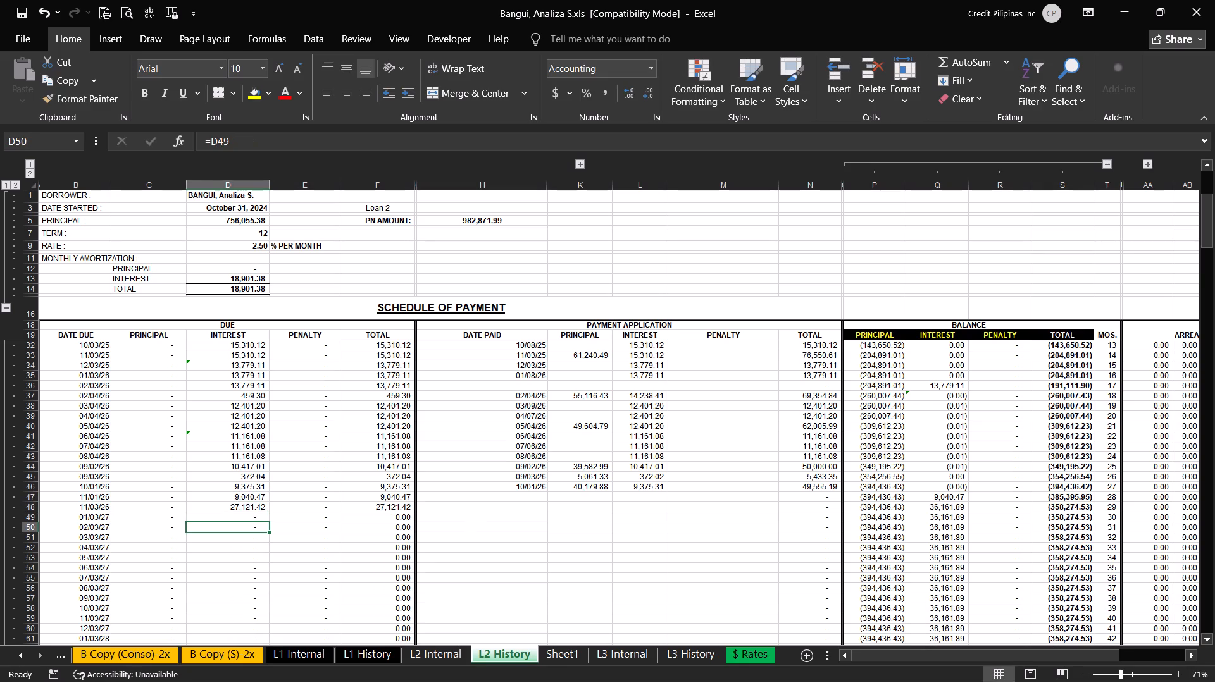
# Set the 11/03/26 interest due in D48 to two days' share of the 11/01/26 interest, =D47*2/30.
pyautogui.press('Up')
pyautogui.press('Up')
pyautogui.press('=')
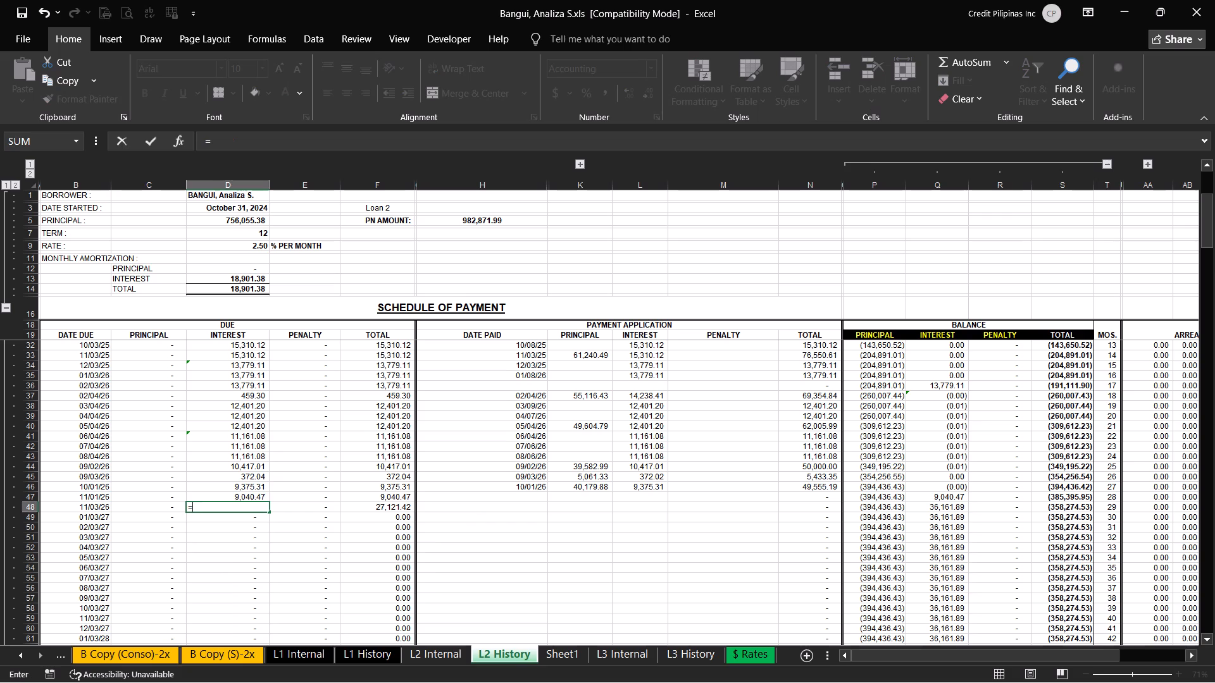
pyautogui.press('Up')
pyautogui.press('Up')
pyautogui.press('Down')
pyautogui.write('*2/30')
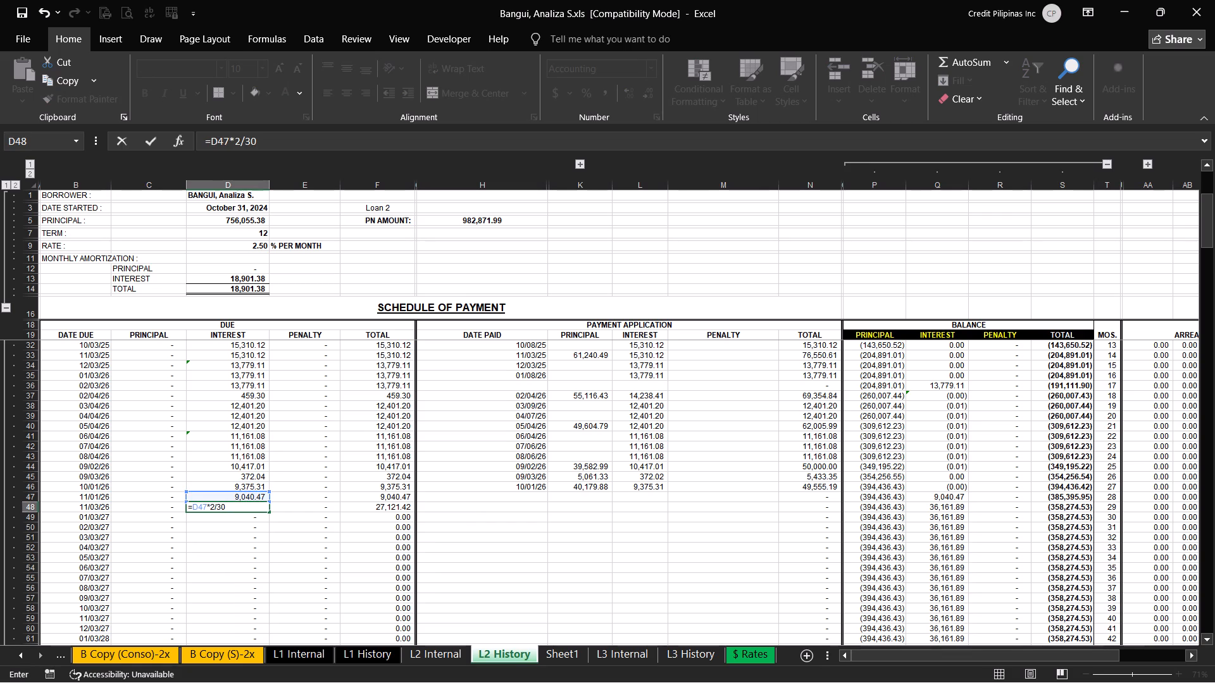
pyautogui.press('Return')
pyautogui.press('Up')
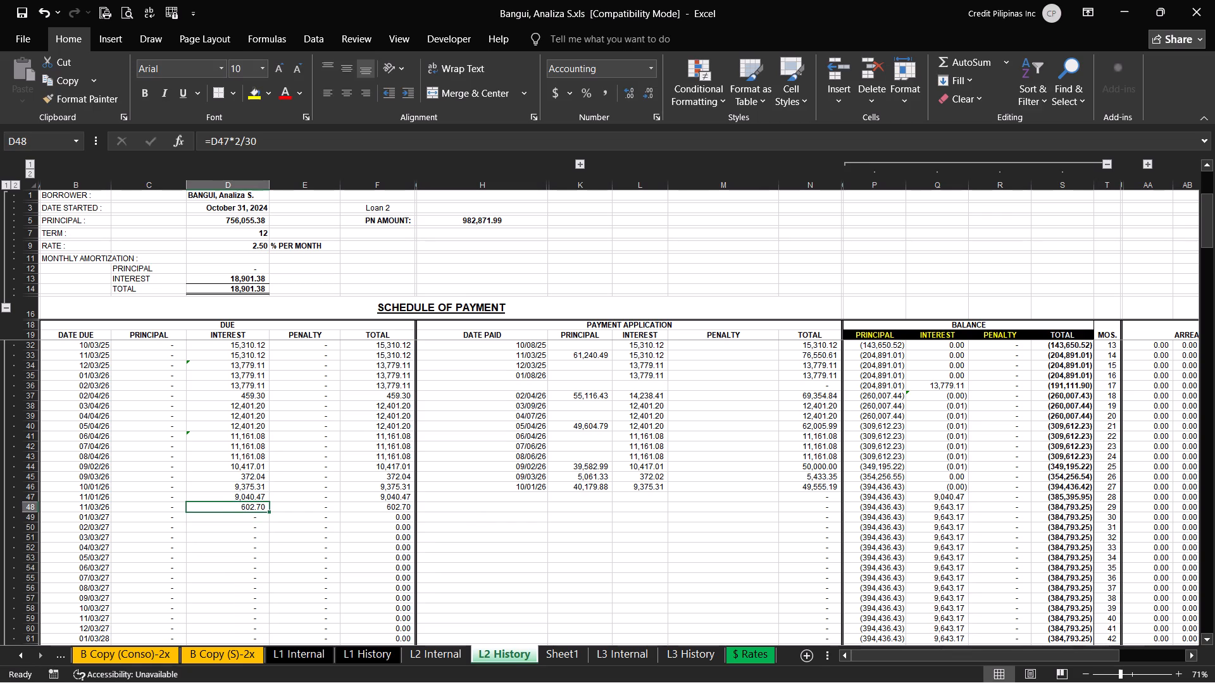
# Copy the November 1, 2026 paydown computation block, H125 through K129, to the cells starting at M125.
pyautogui.press('Right')
pyautogui.press('Right')
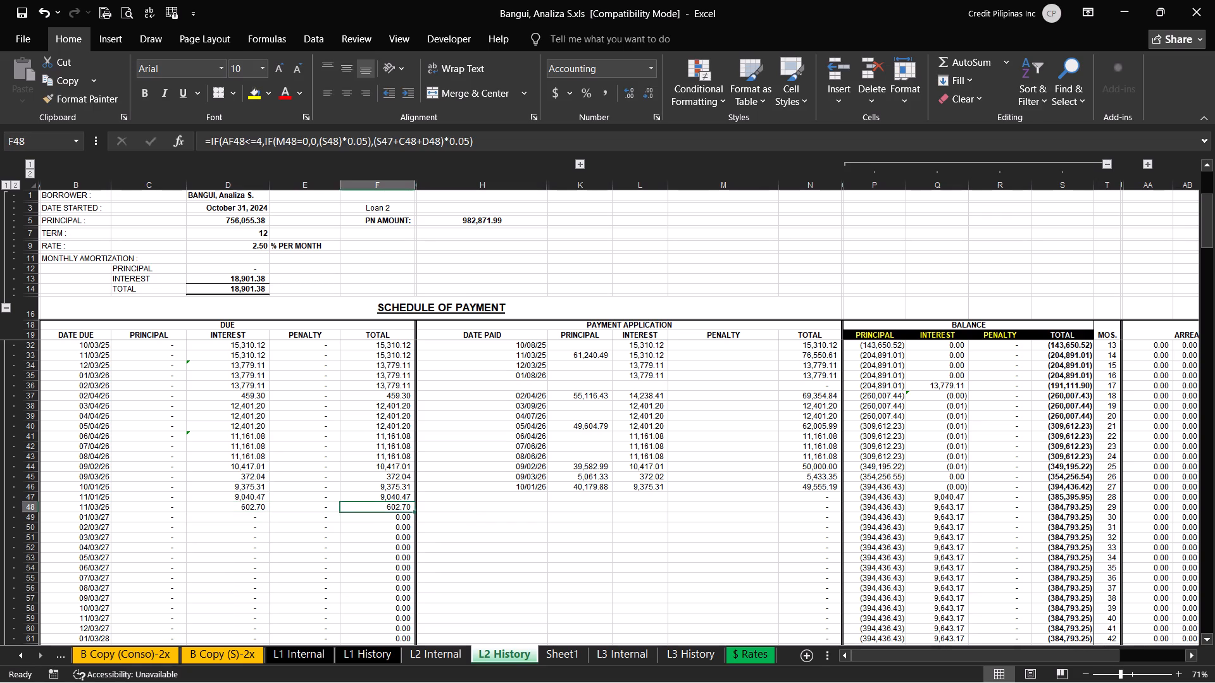
pyautogui.press('Right')
pyautogui.press('Right')
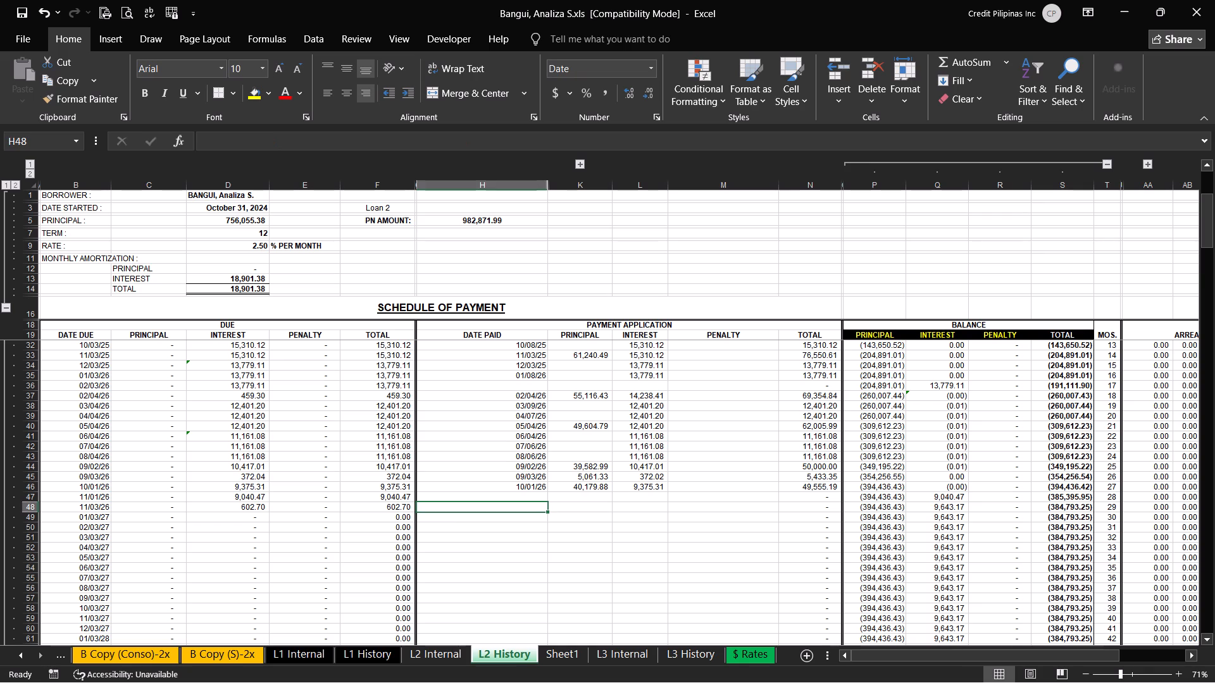
pyautogui.scroll(-4, 633, 479)
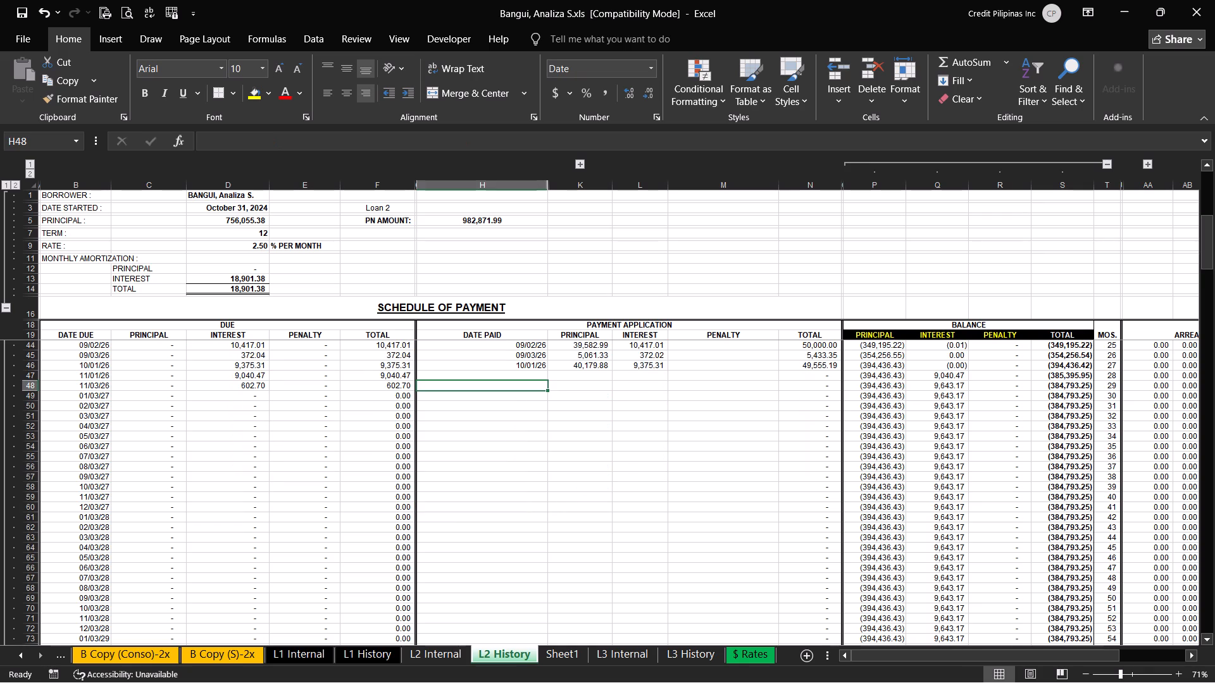
pyautogui.scroll(-20, 657, 478)
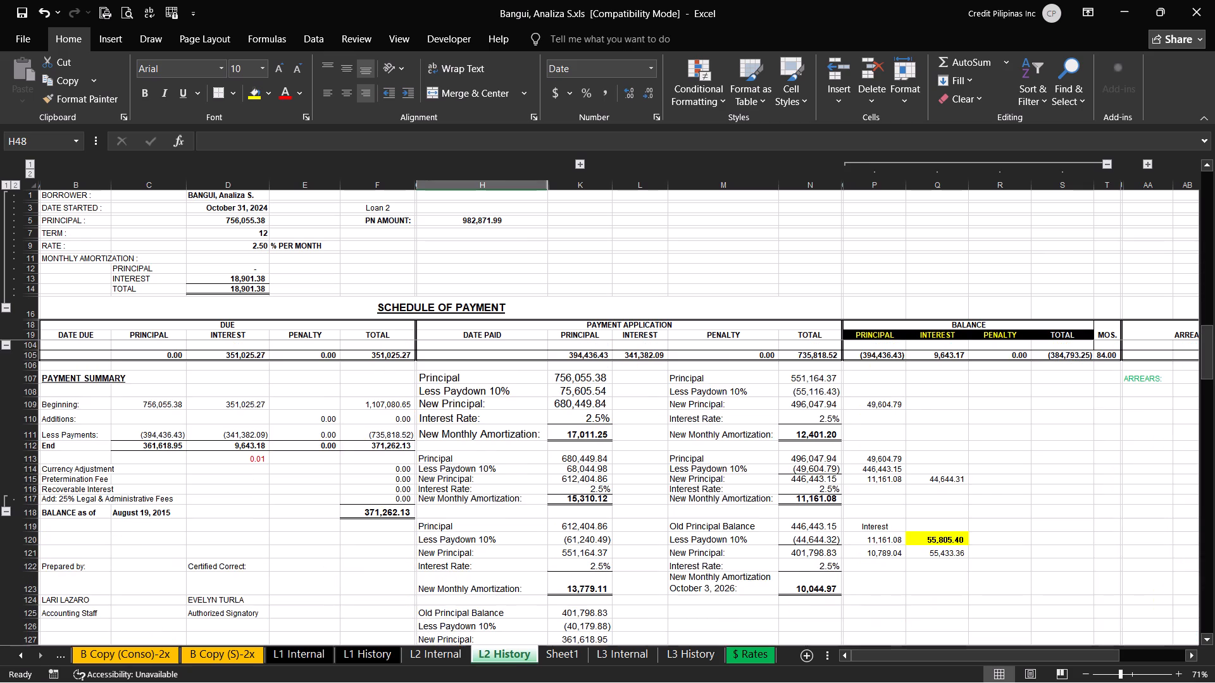
pyautogui.scroll(-3, 659, 478)
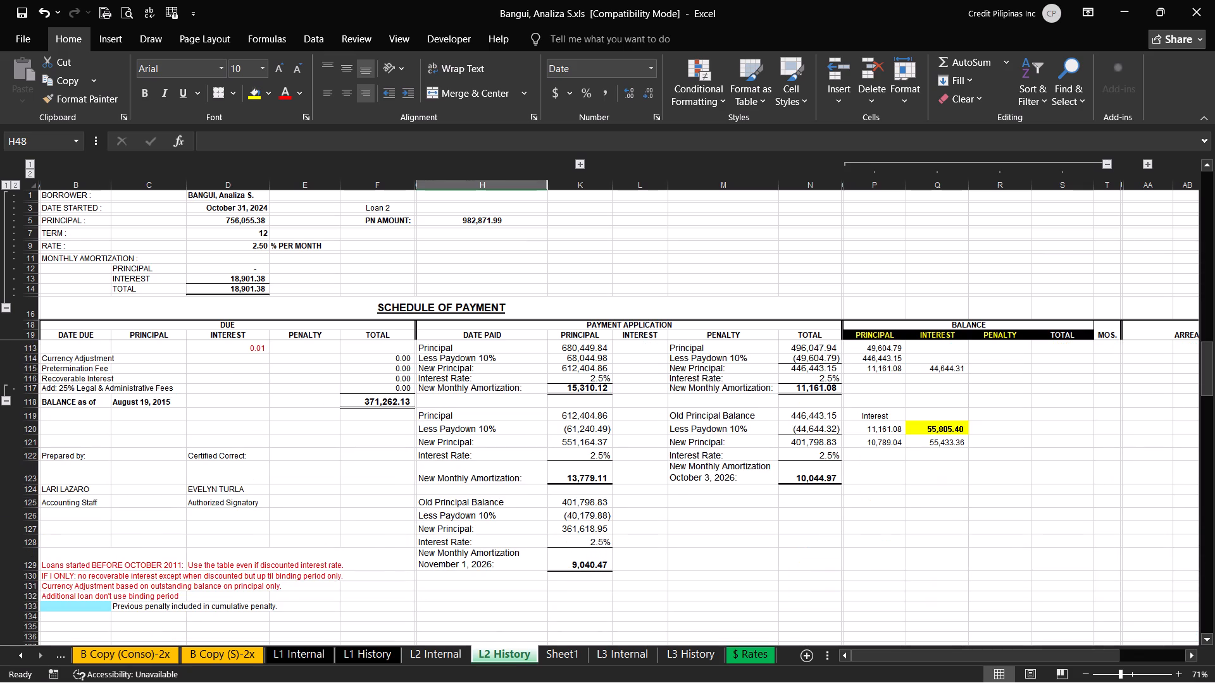
pyautogui.moveTo(474, 501); pyautogui.dragTo(575, 570)
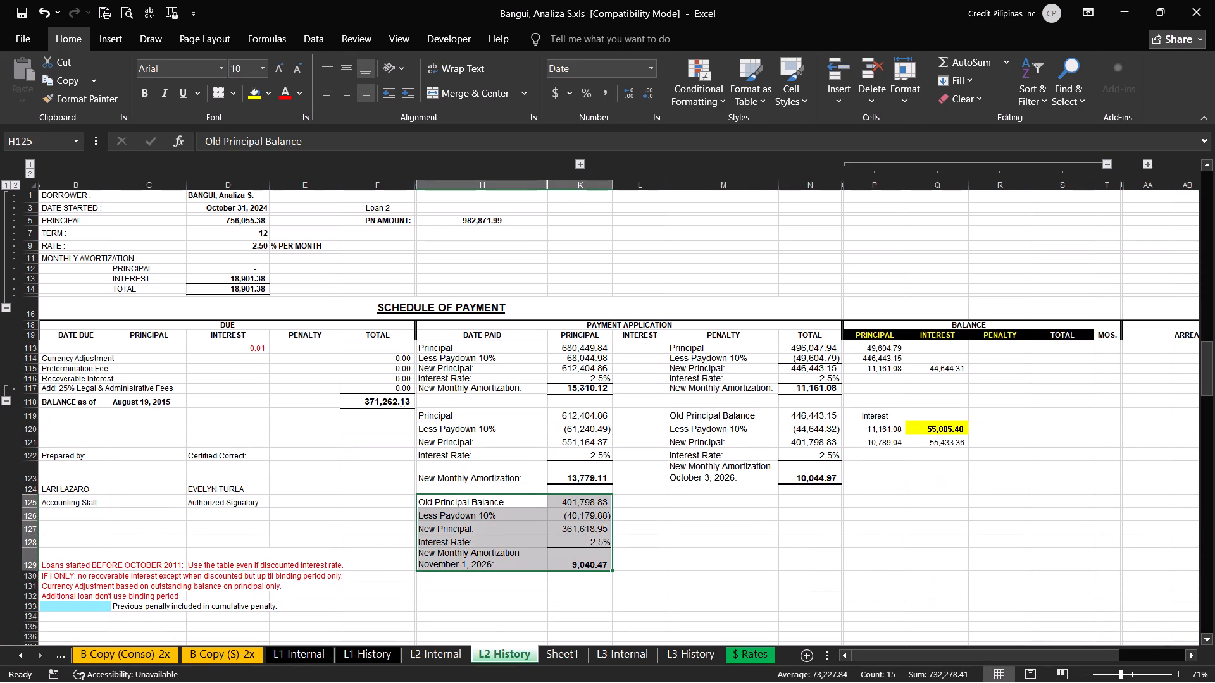
pyautogui.hotkey('ctrl', 'c')
pyautogui.press('Right')
pyautogui.press('Right')
pyautogui.press('Right')
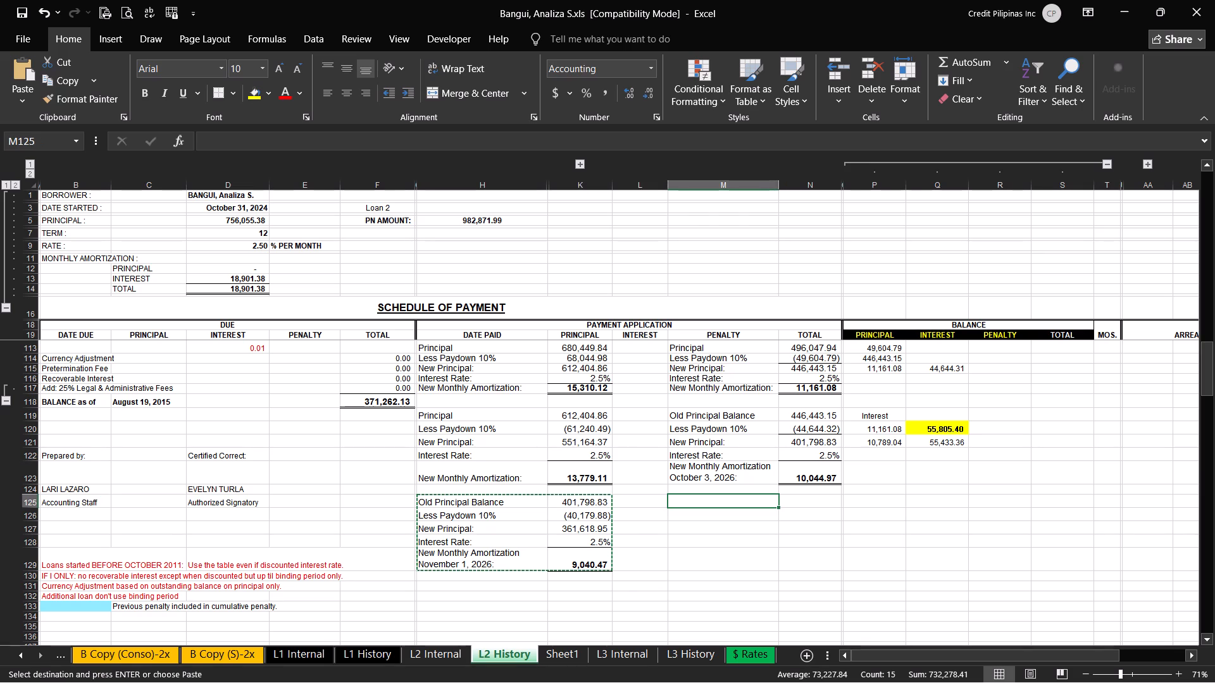
pyautogui.press('Return')
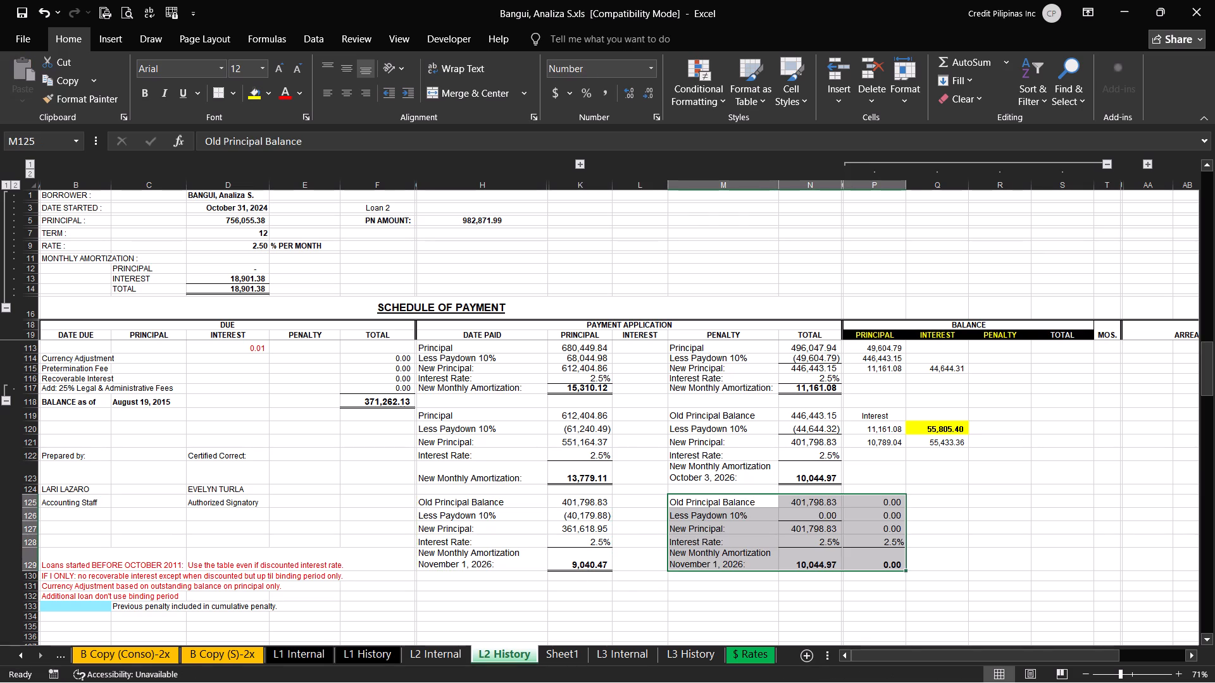
# Link the copied block's Old Principal Balance in N125 to the previous computation's New Principal, =K127.
pyautogui.scroll(9, 574, 584)
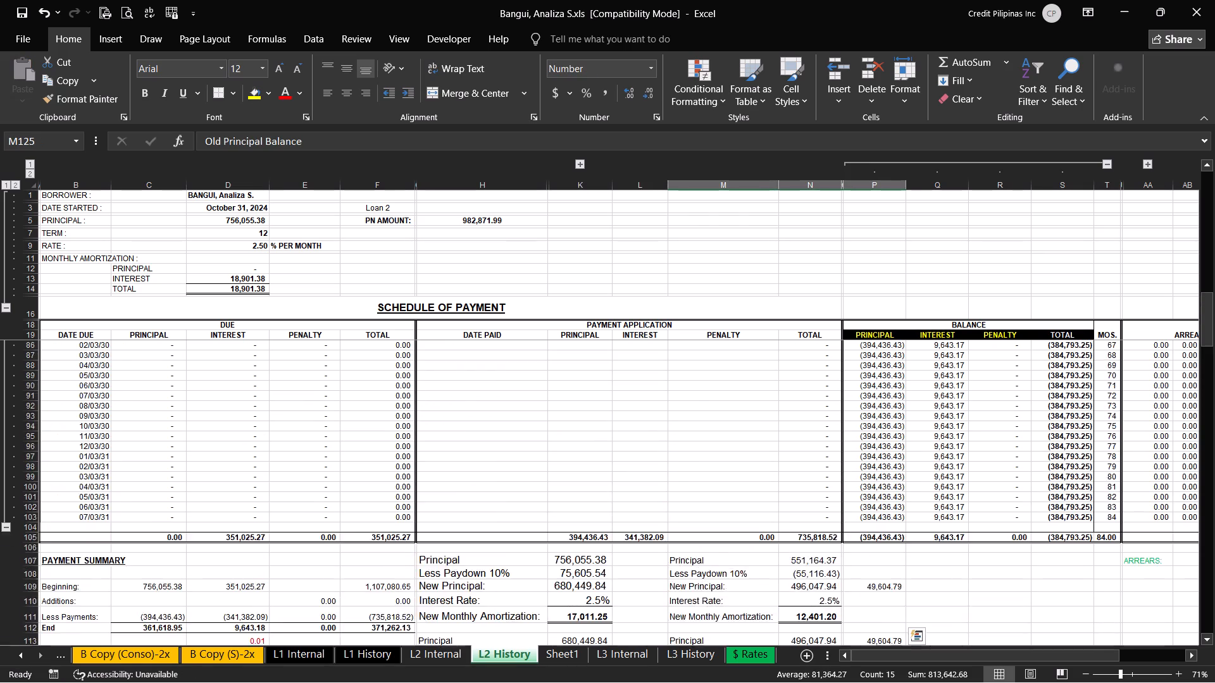
pyautogui.scroll(16, 276, 457)
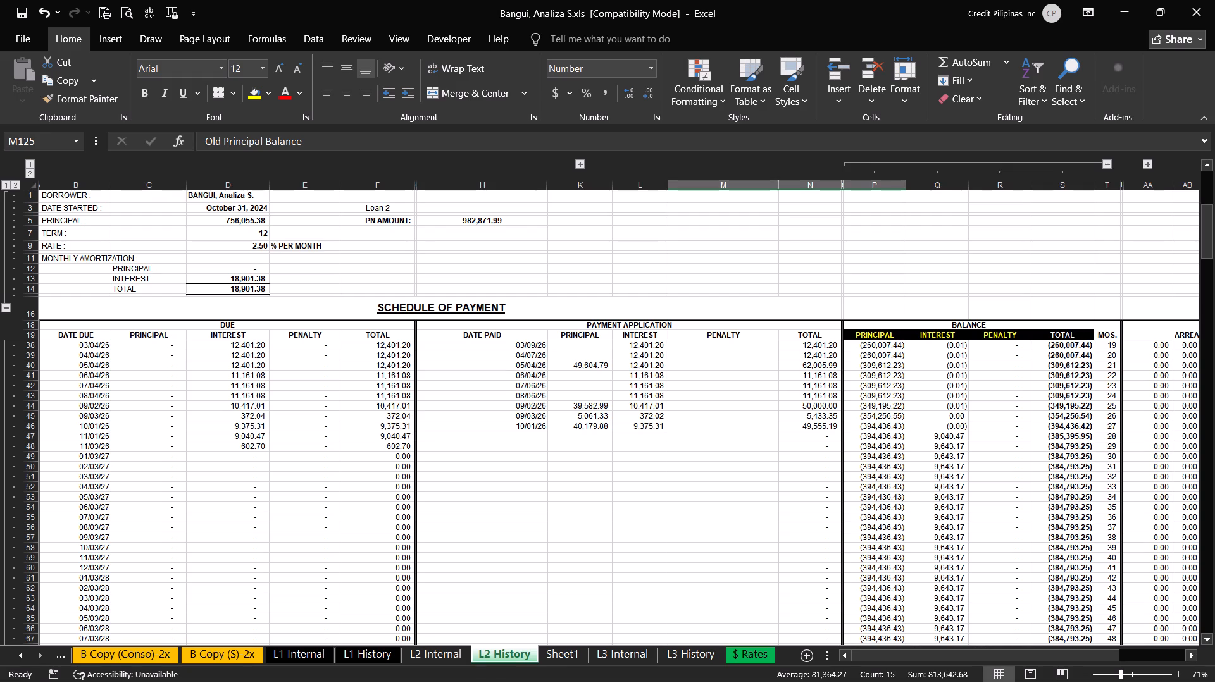
pyautogui.click(251, 450)
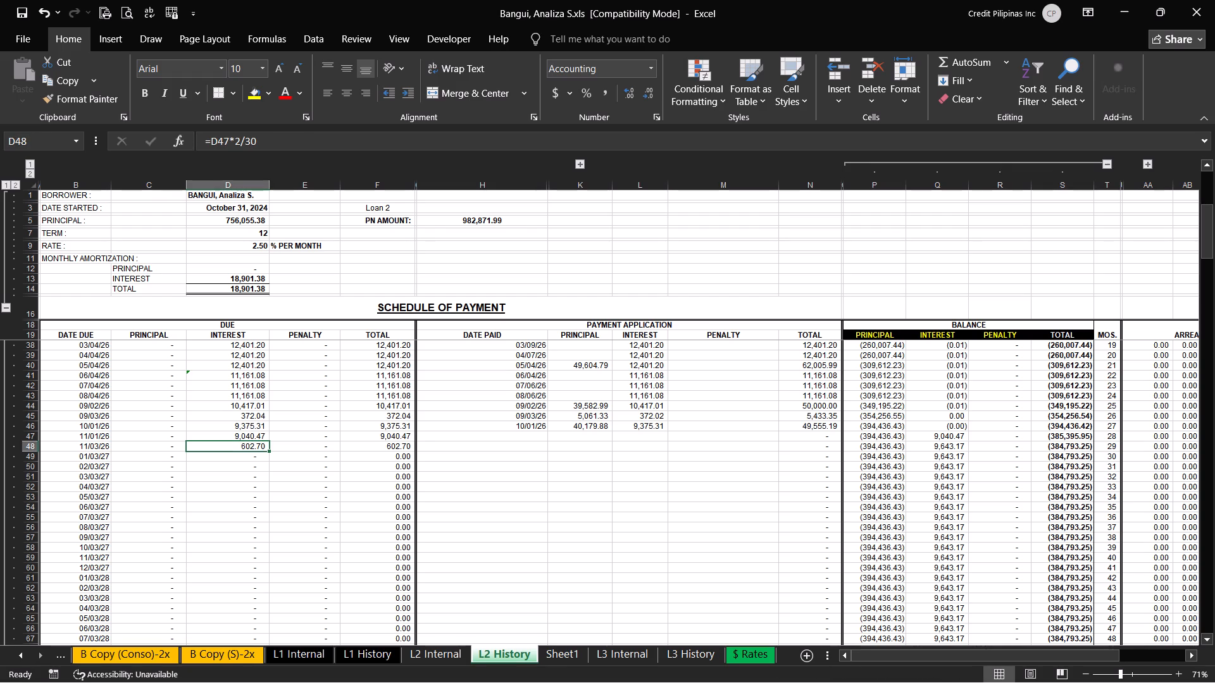
pyautogui.scroll(-19, 602, 565)
pyautogui.scroll(-5, 609, 563)
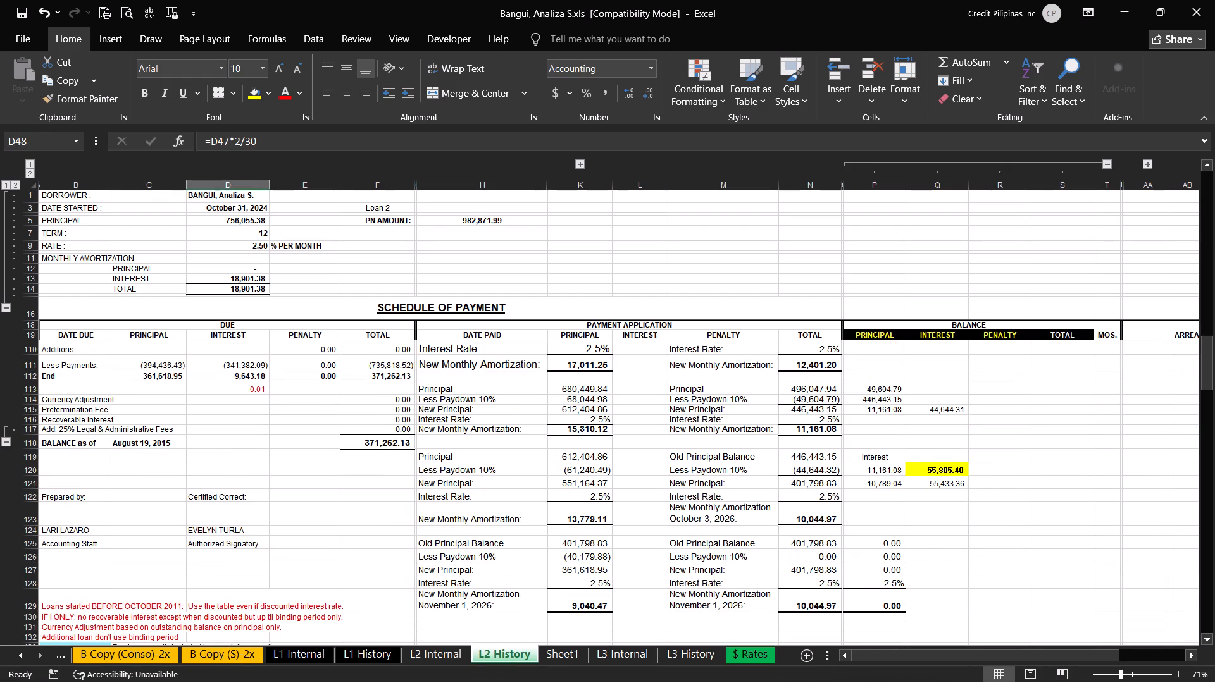
pyautogui.click(832, 545)
pyautogui.press('=')
pyautogui.press('Left')
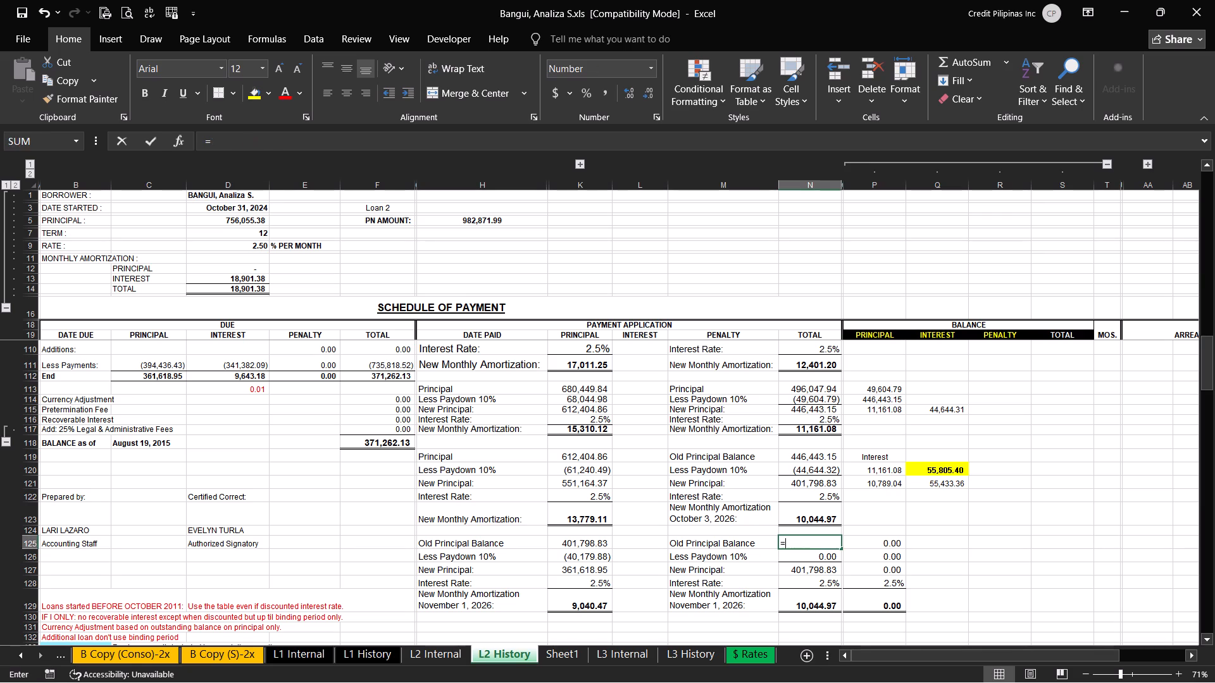
pyautogui.press('Left')
pyautogui.press('Left')
pyautogui.press('Left')
pyautogui.press('Down')
pyautogui.press('Right')
pyautogui.press('Down')
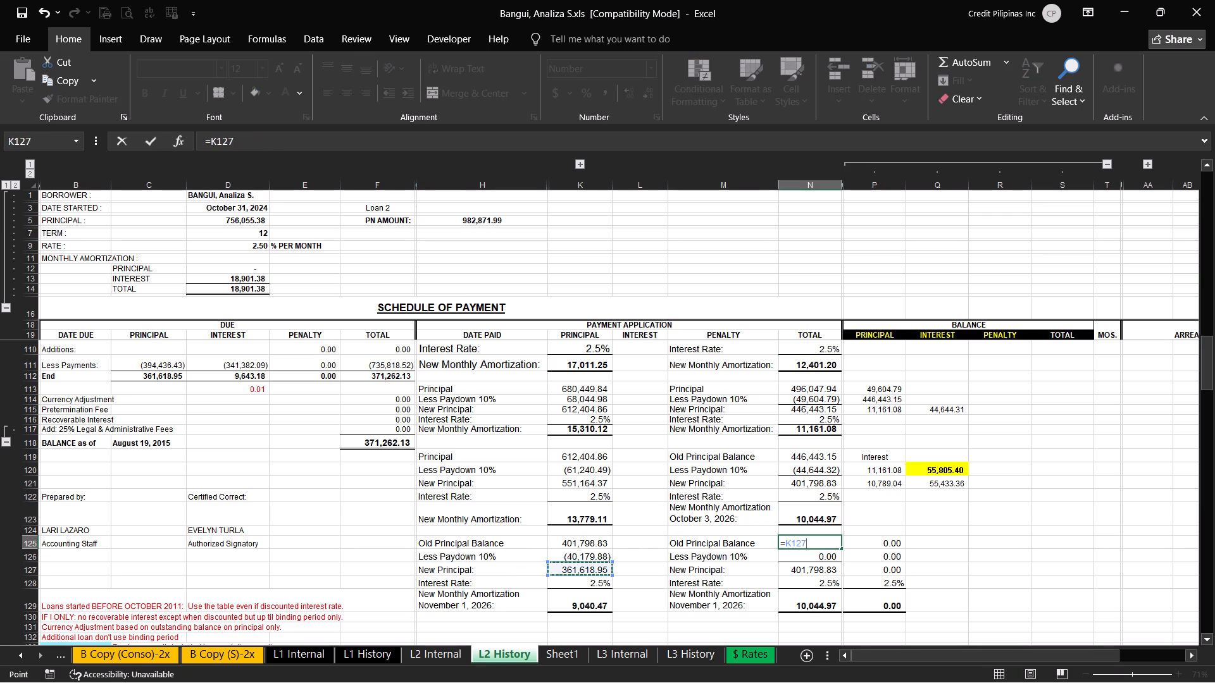
pyautogui.press('Return')
# Compute the 10% paydown in P125, beside the copied block, as =N125*.10.
pyautogui.press('Right')
pyautogui.press('Right')
pyautogui.press('Up')
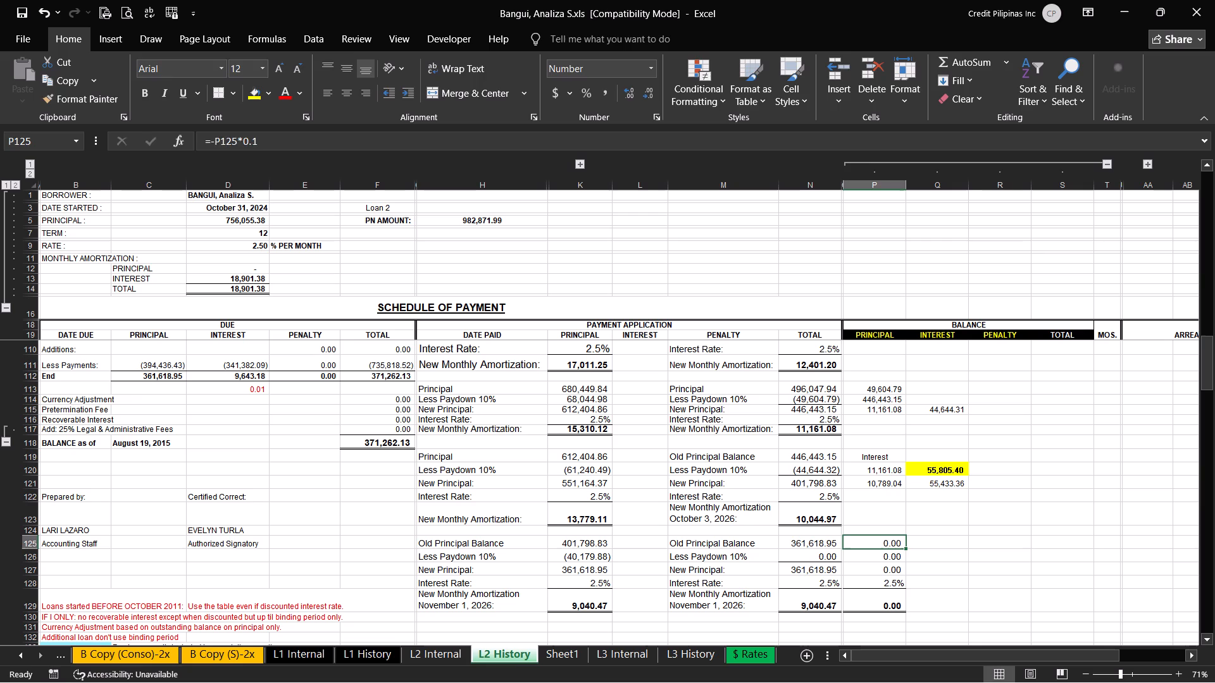
pyautogui.press('=')
pyautogui.press('Left')
pyautogui.press('Left')
pyautogui.write('*.10')
pyautogui.press('Return')
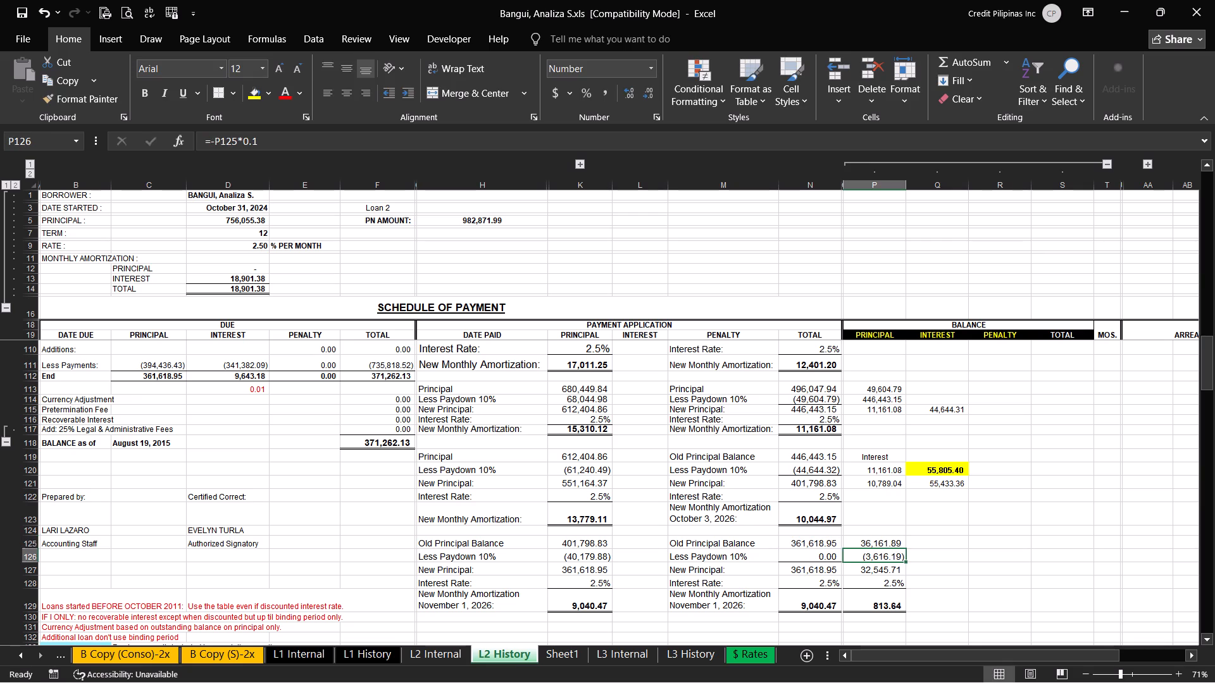
# Enter -36161.89 as the copied block's Less Paydown 10% amount in N126.
pyautogui.press('Left')
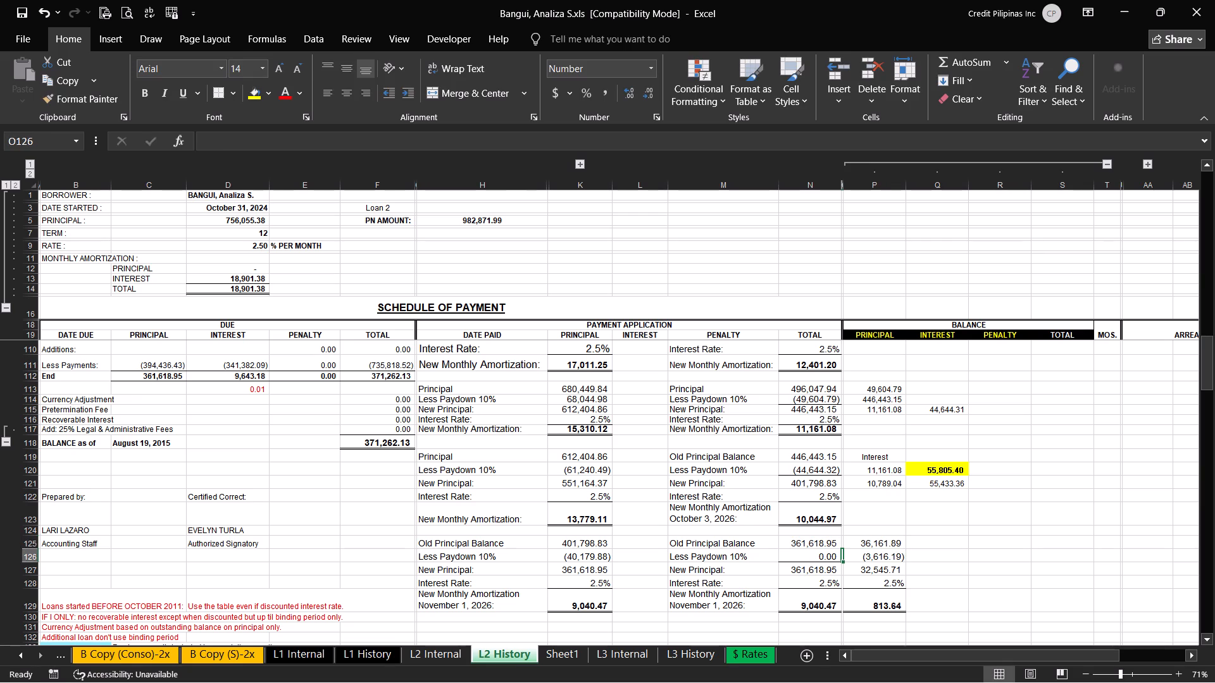
pyautogui.press('Left')
pyautogui.press('-')
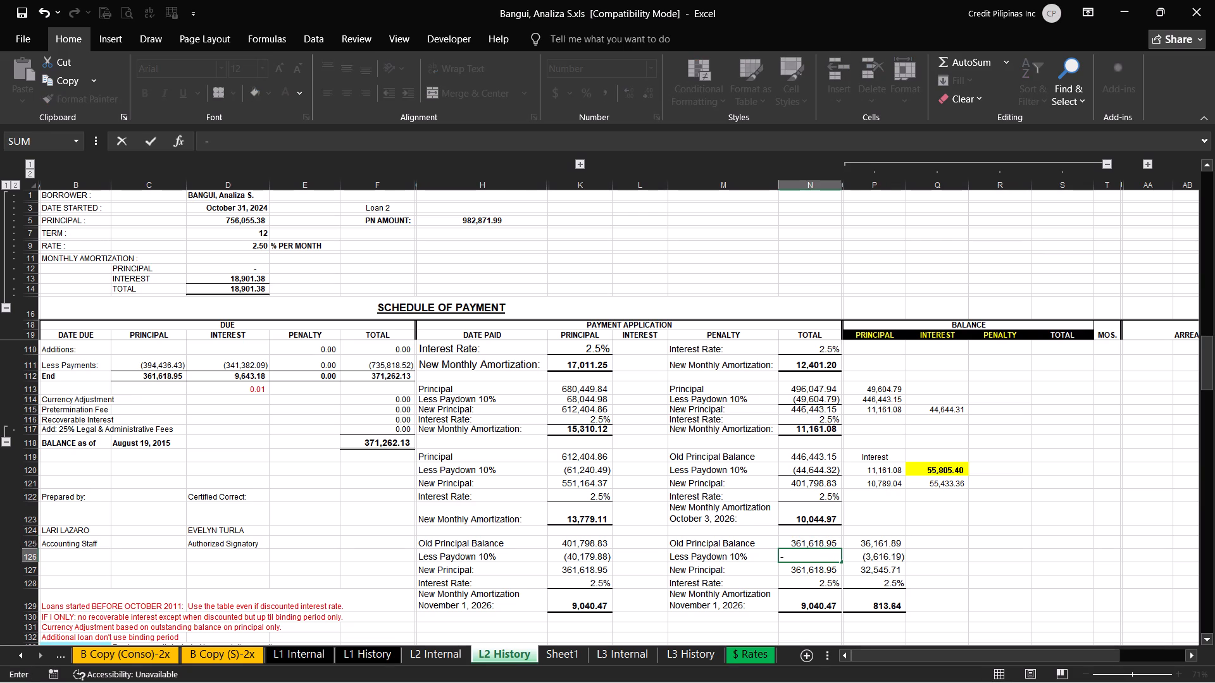
pyautogui.write('36')
pyautogui.write('161.89')
pyautogui.press('Return')
pyautogui.press('Up')
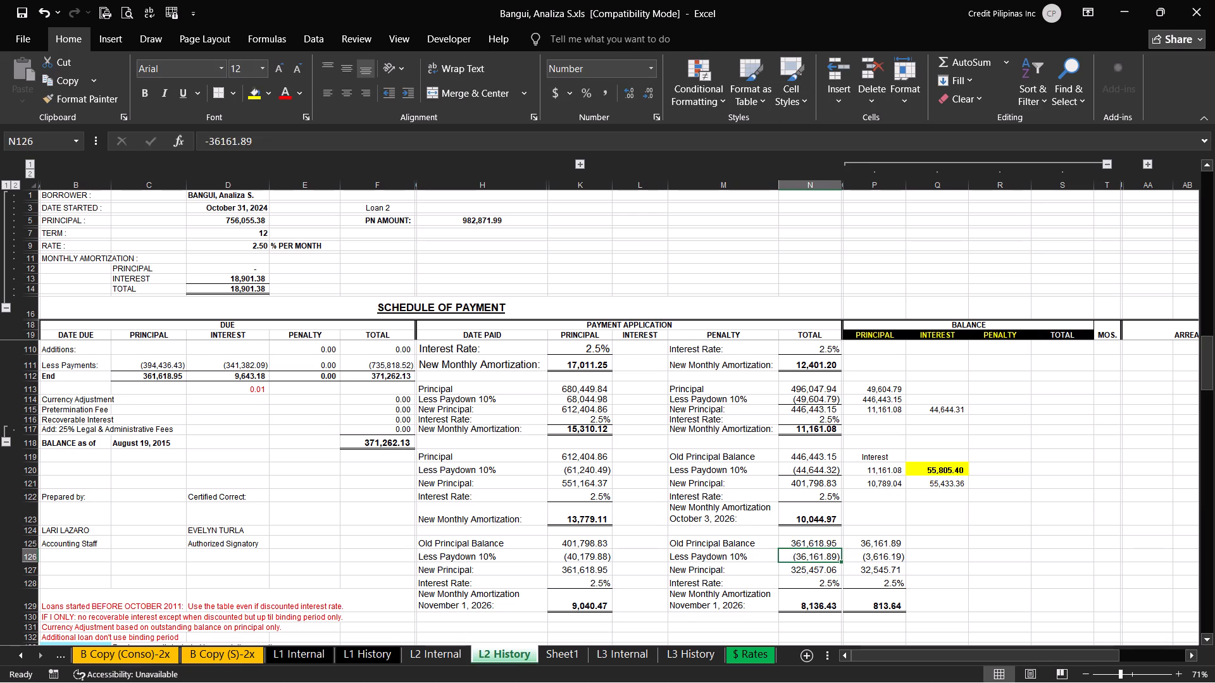
# Clear the leftover paydown formula from P126.
pyautogui.press('Right')
pyautogui.press('Right')
pyautogui.press('Delete')
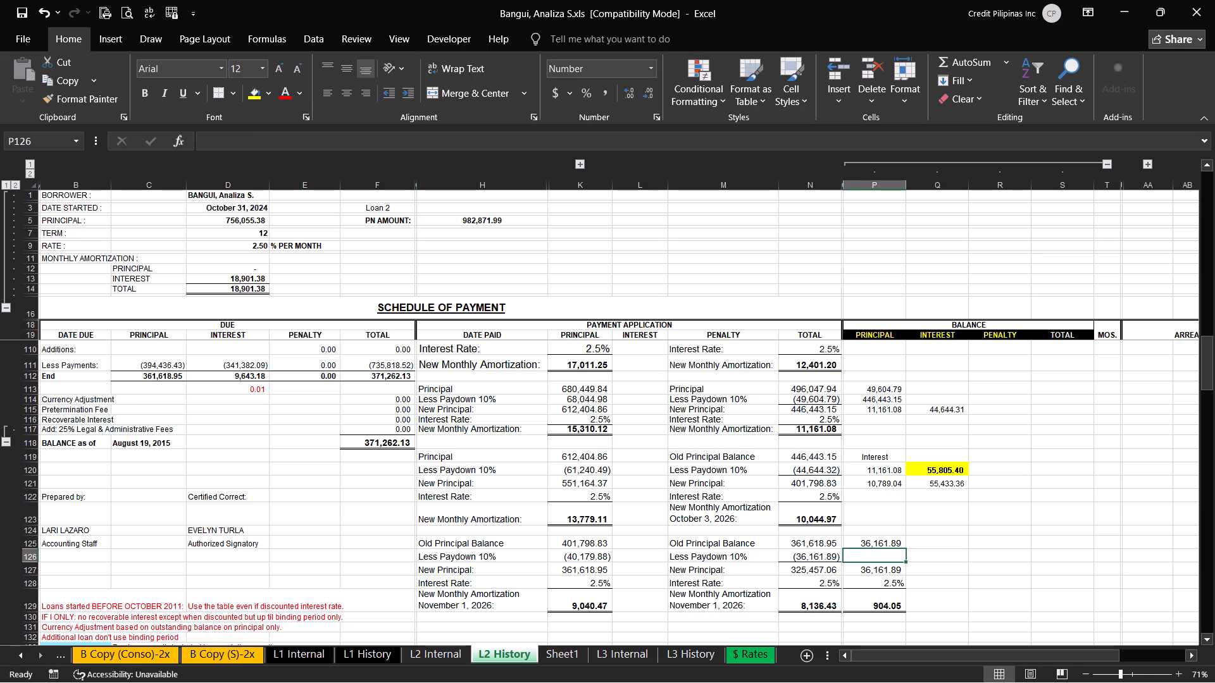
# Compute the combined interest in Q125 by adding the November 1 amortization and the 11/03/26 interest due, =K129+D48.
pyautogui.press('Up')
pyautogui.press('Right')
pyautogui.press('Right')
pyautogui.press('Left')
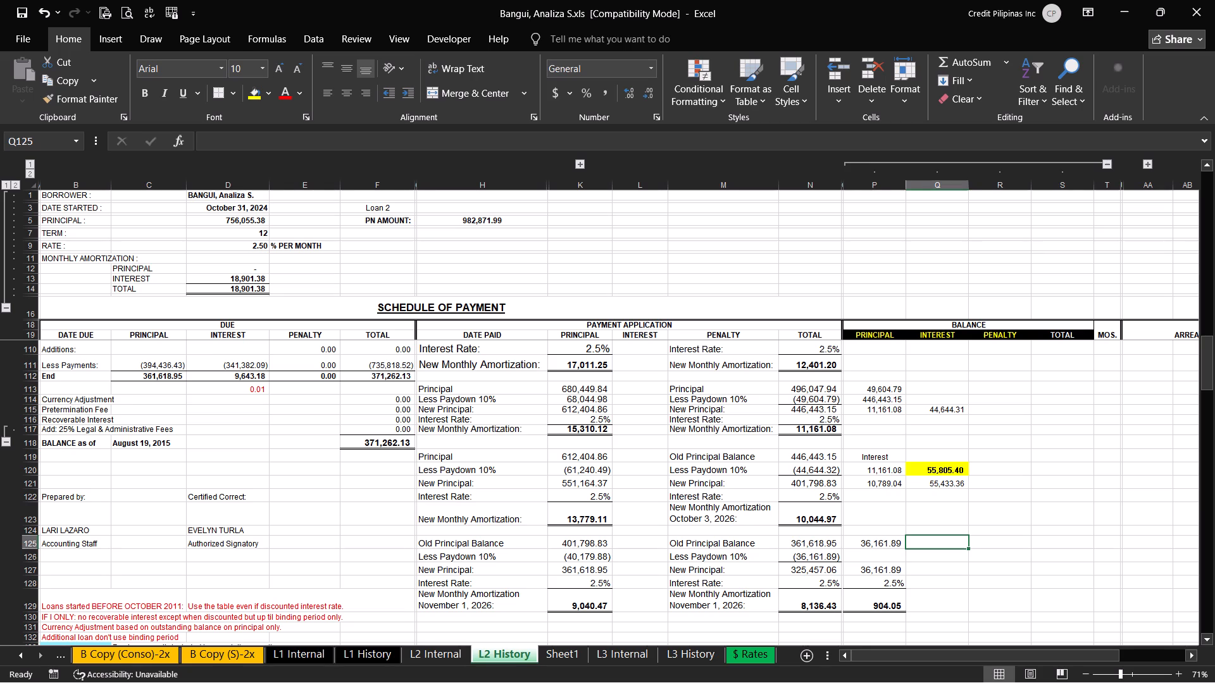
pyautogui.press('=')
pyautogui.scroll(8, 469, 407)
pyautogui.scroll(-10, 428, 412)
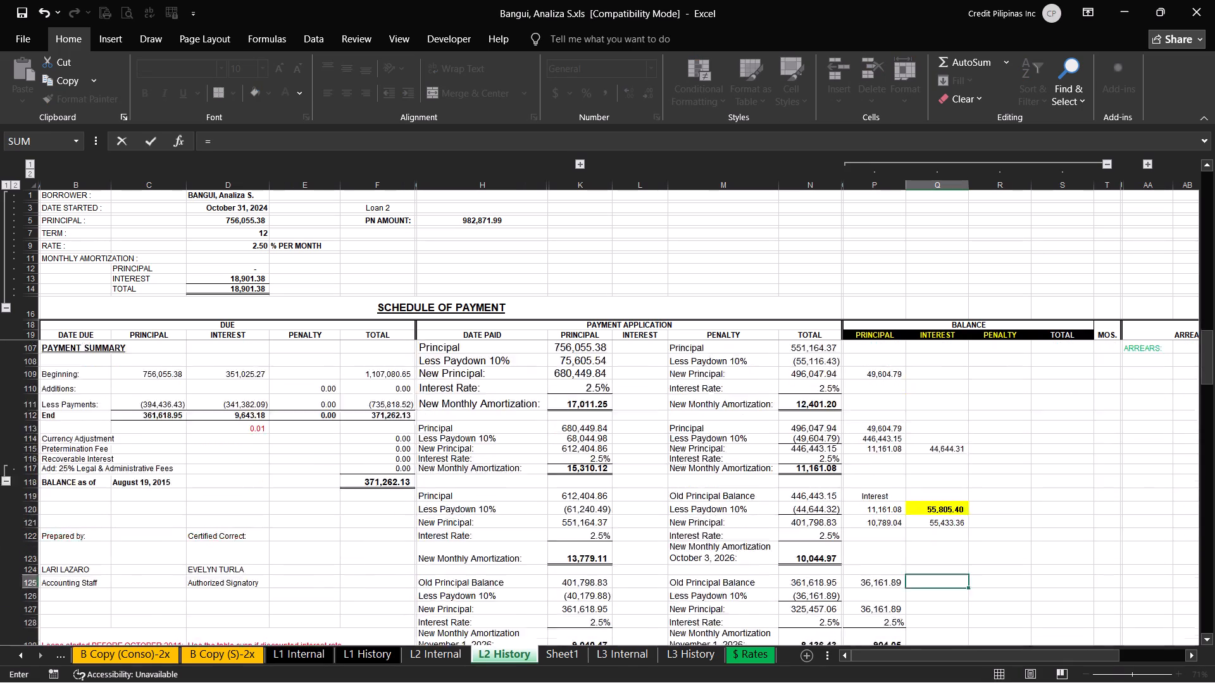
pyautogui.click(580, 527)
pyautogui.press('+')
pyautogui.scroll(6, 566, 524)
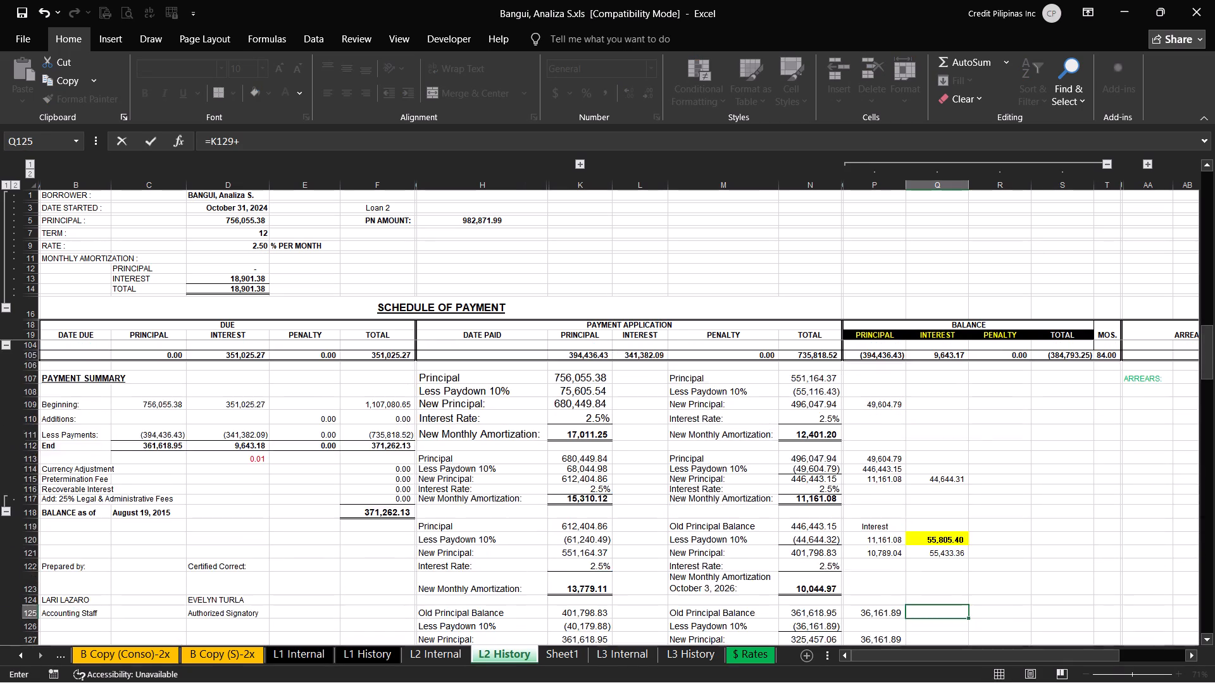
pyautogui.scroll(20, 463, 482)
pyautogui.scroll(1, 463, 482)
pyautogui.click(256, 477)
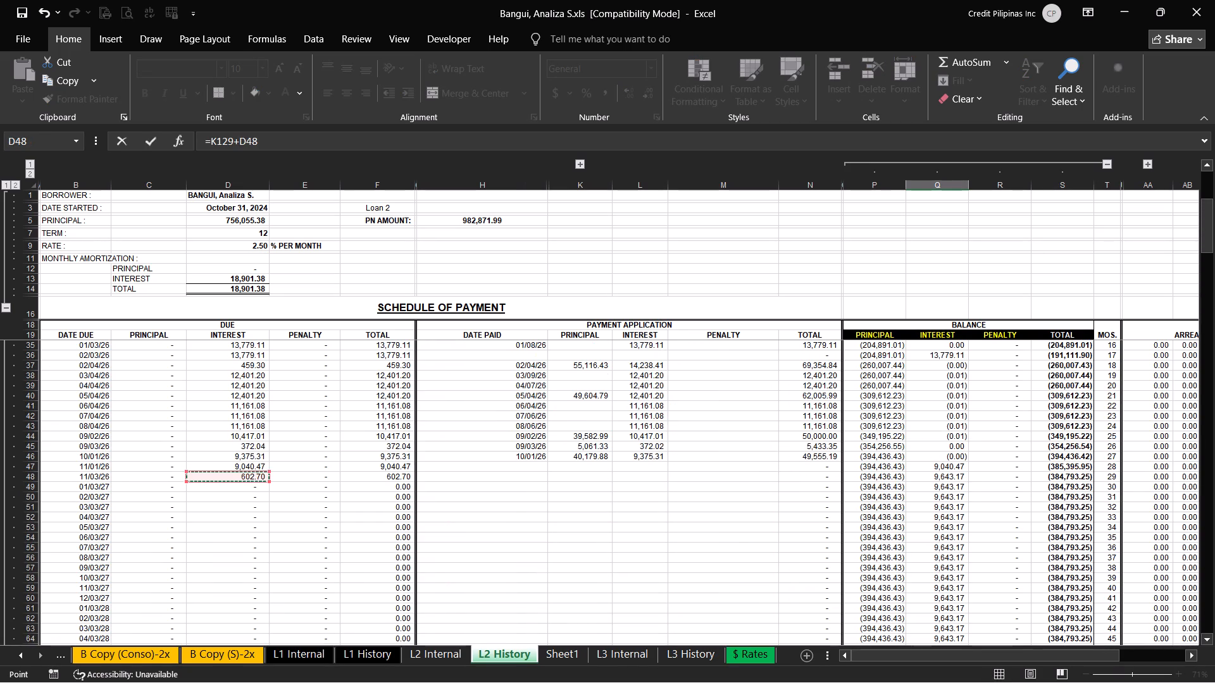
pyautogui.press('Return')
# Total the 10% paydown and the combined interest in R125 with =P125+Q125.
pyautogui.scroll(-4, 729, 485)
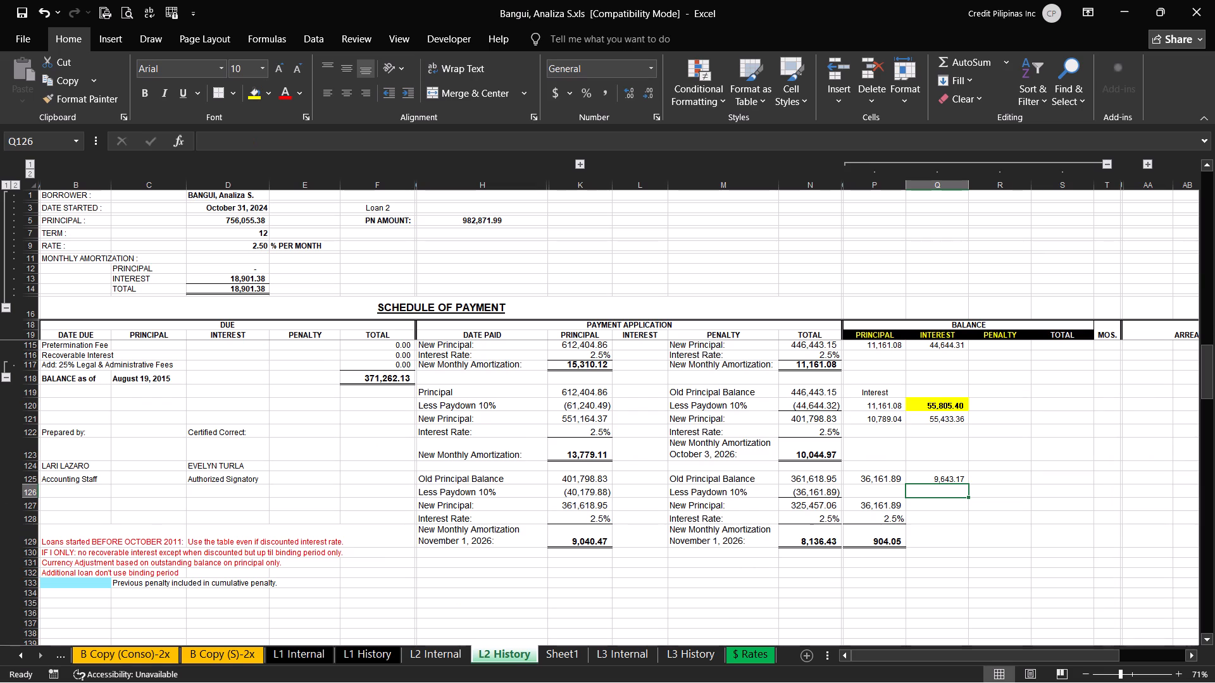
pyautogui.click(981, 478)
pyautogui.press('=')
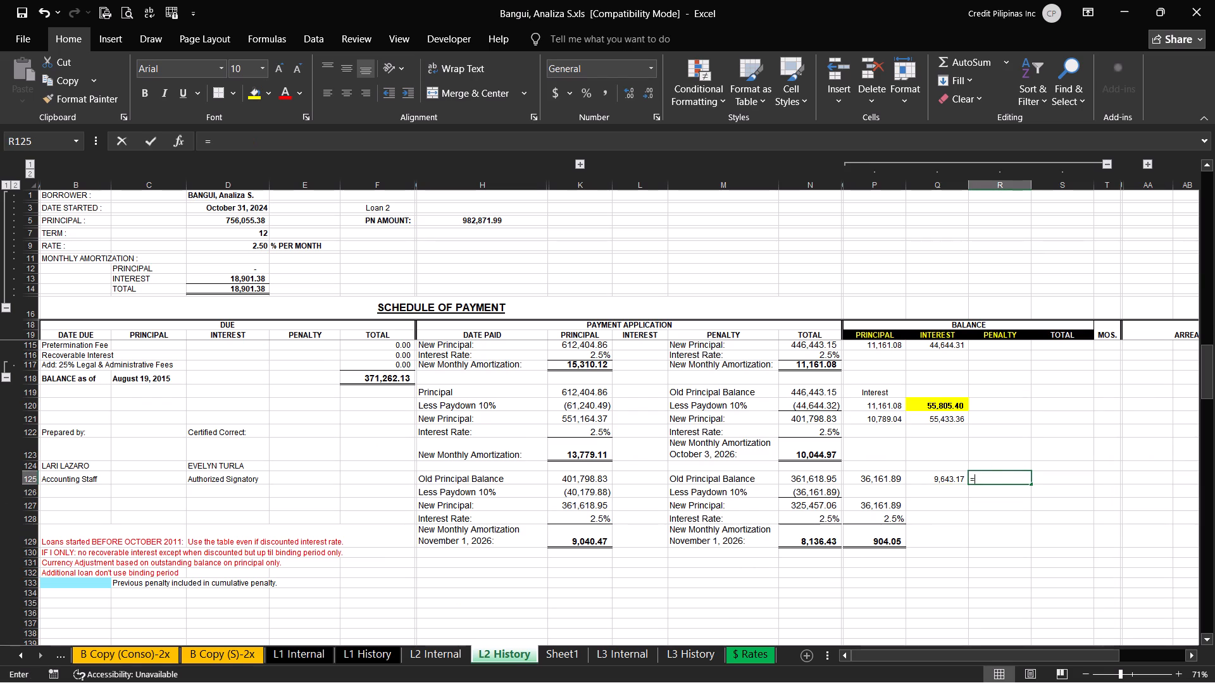
pyautogui.press('Left')
pyautogui.press('Left')
pyautogui.press('+')
pyautogui.press('Left')
pyautogui.press('Return')
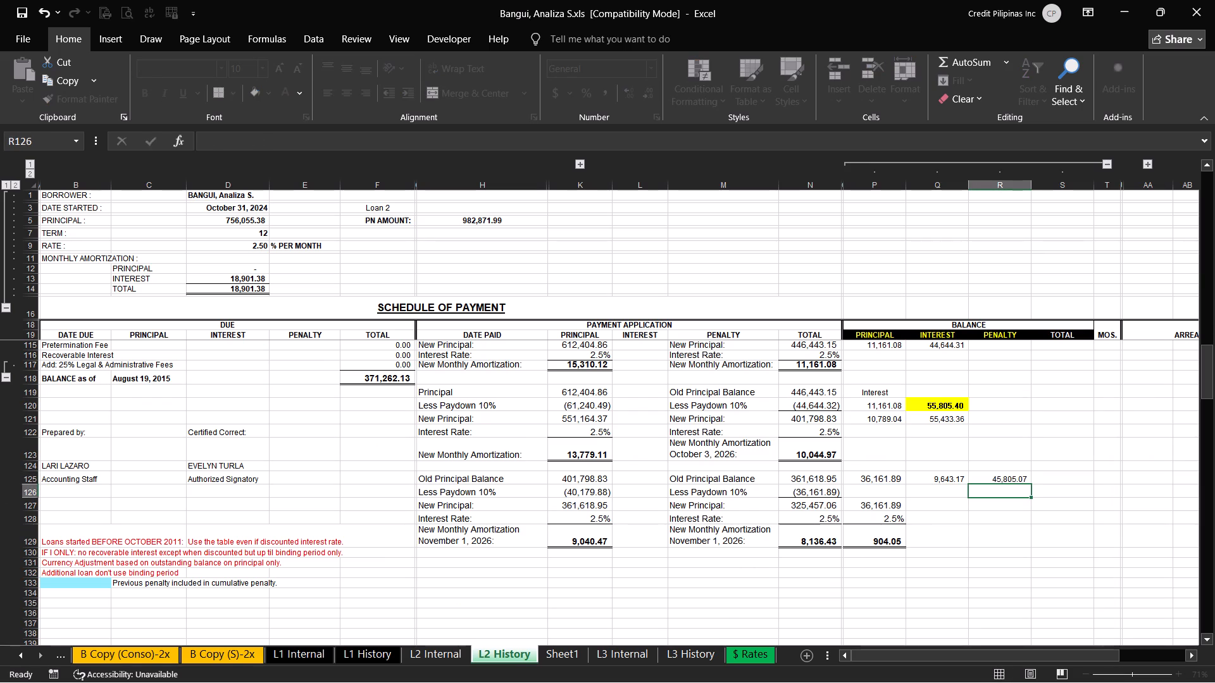
pyautogui.press('Up')
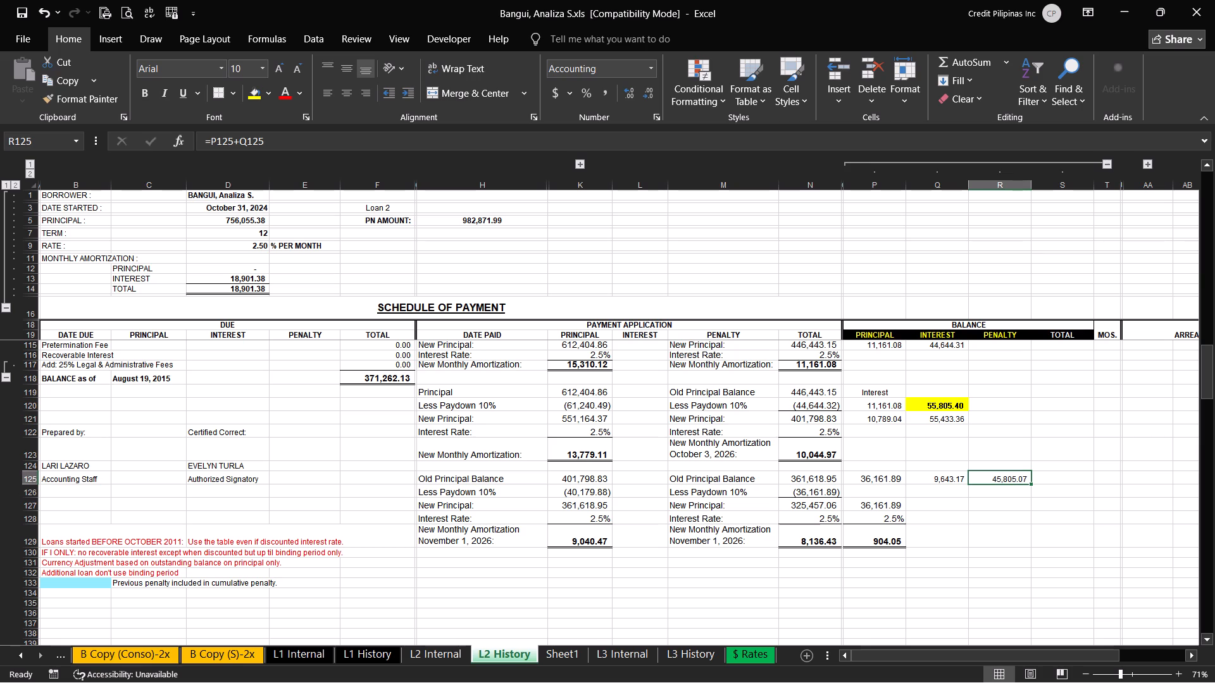
# Clear the leftover principal and interest rate cells P127 and P128 beside the copied block.
pyautogui.press('Left')
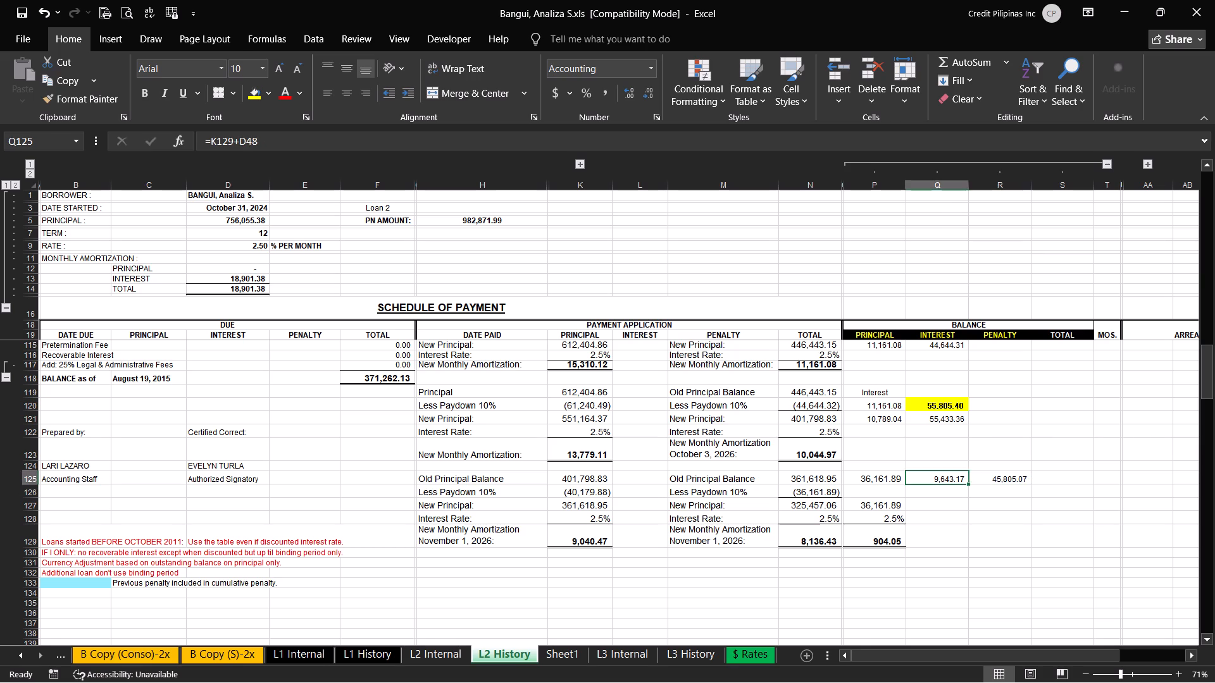
pyautogui.press('Left')
pyautogui.press('Down')
pyautogui.press('Down')
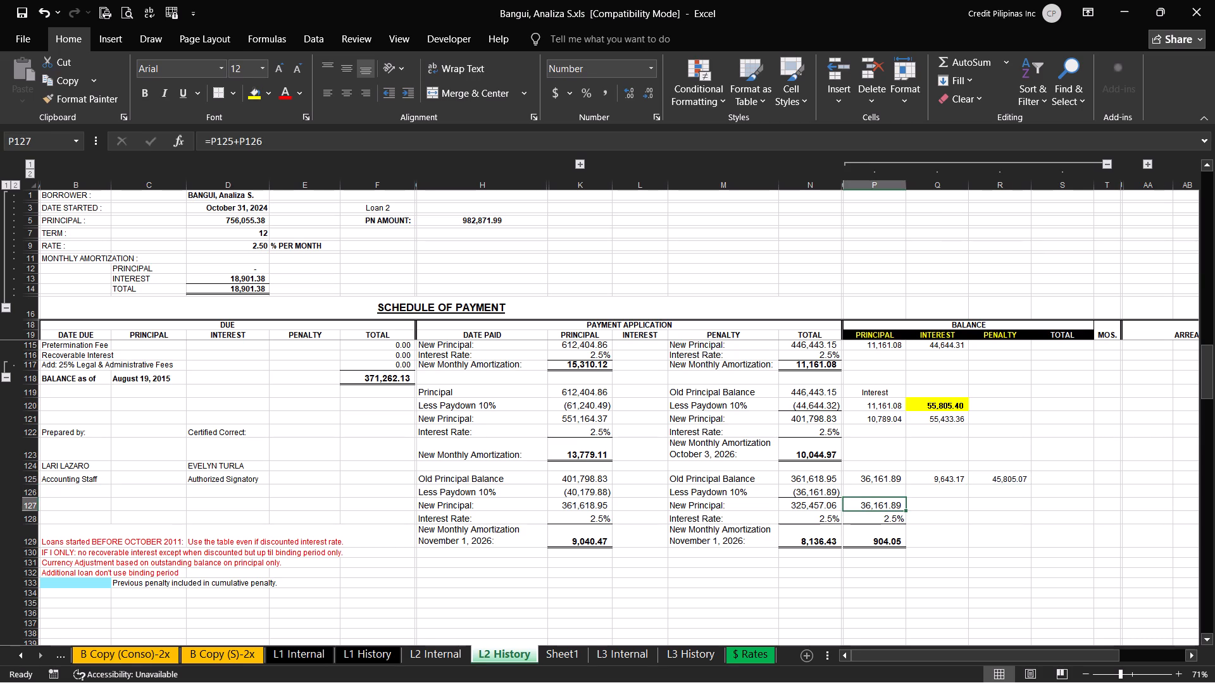
pyautogui.hotkey('shift', 'Down')
pyautogui.press('Delete')
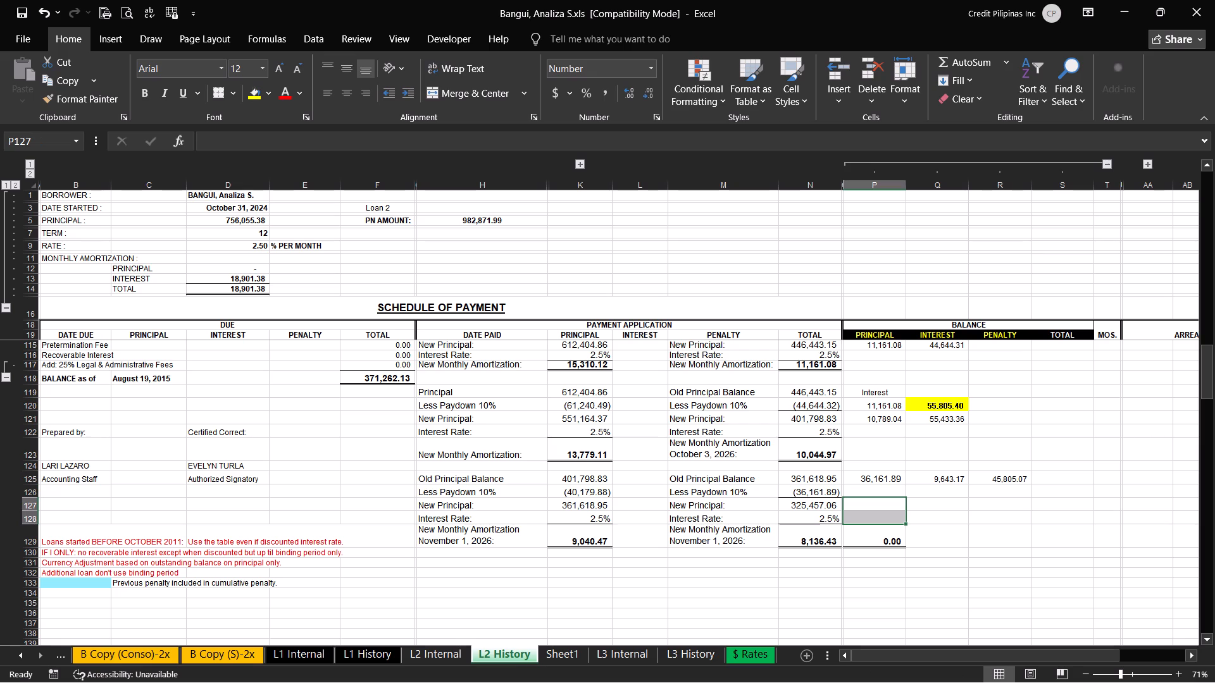
pyautogui.click(954, 510)
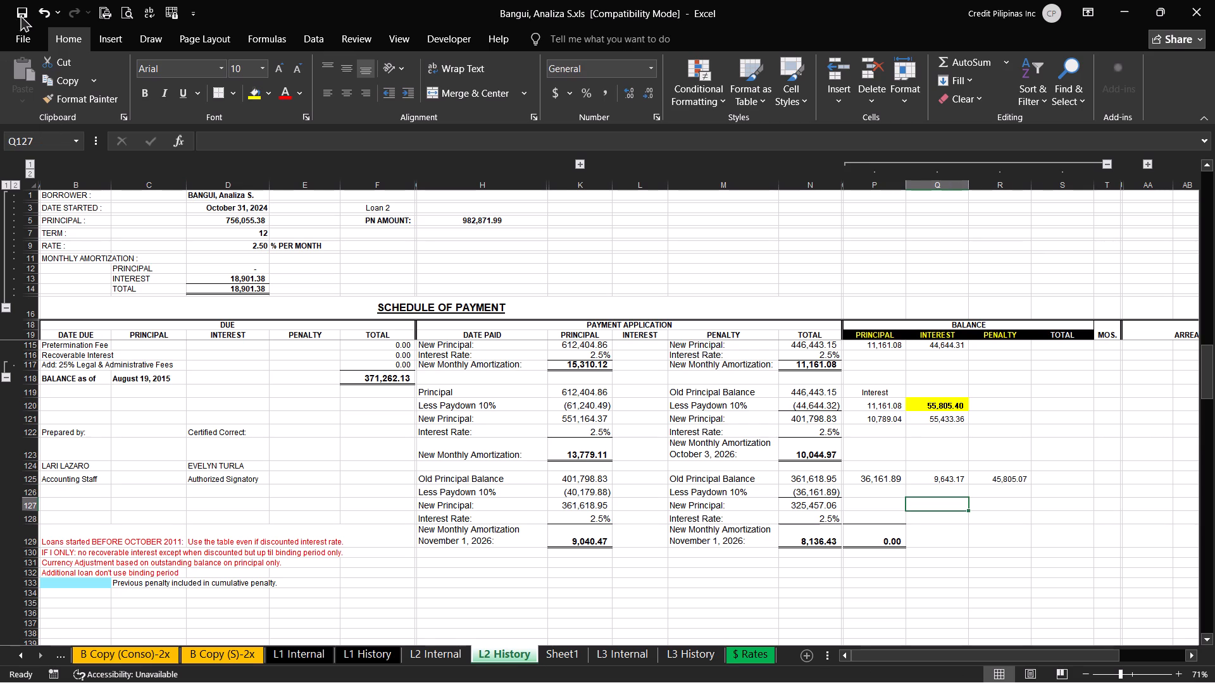
# Save Bangui's loan workbook.
pyautogui.click(22, 15)
# Shade the November 1, 2026 paydown block M125:P129 and the total in R125 with the same light blue fill.
pyautogui.moveTo(726, 482); pyautogui.dragTo(973, 519)
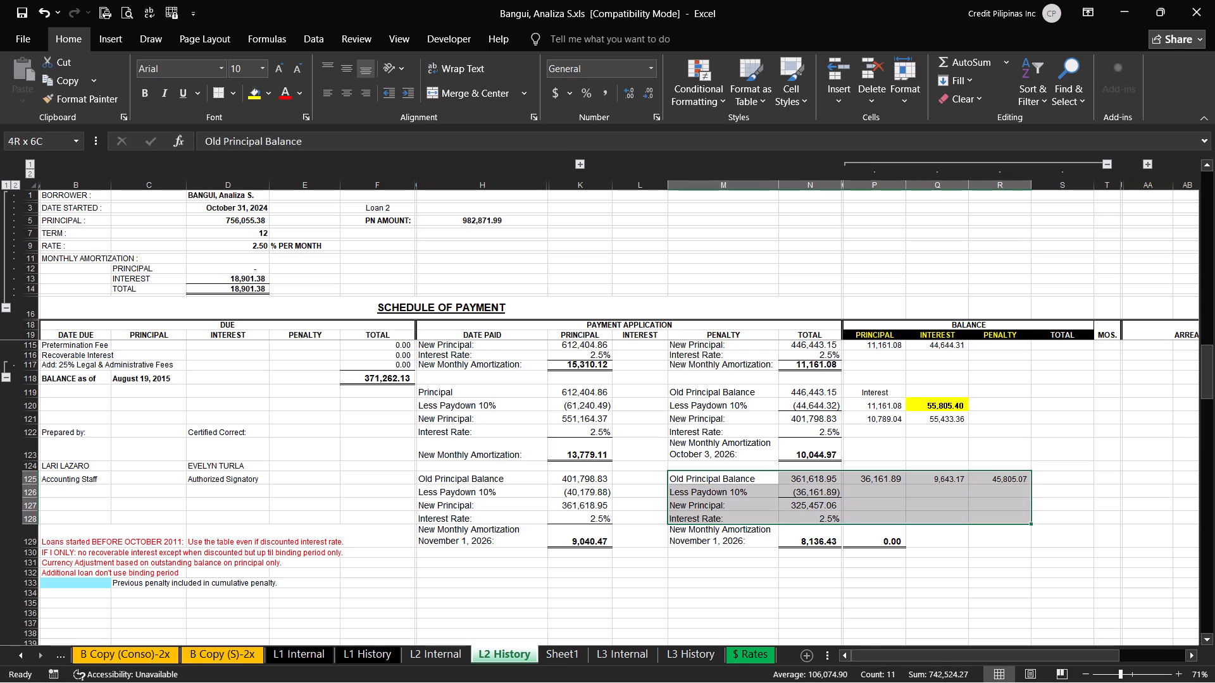
pyautogui.moveTo(973, 519); pyautogui.dragTo(944, 533)
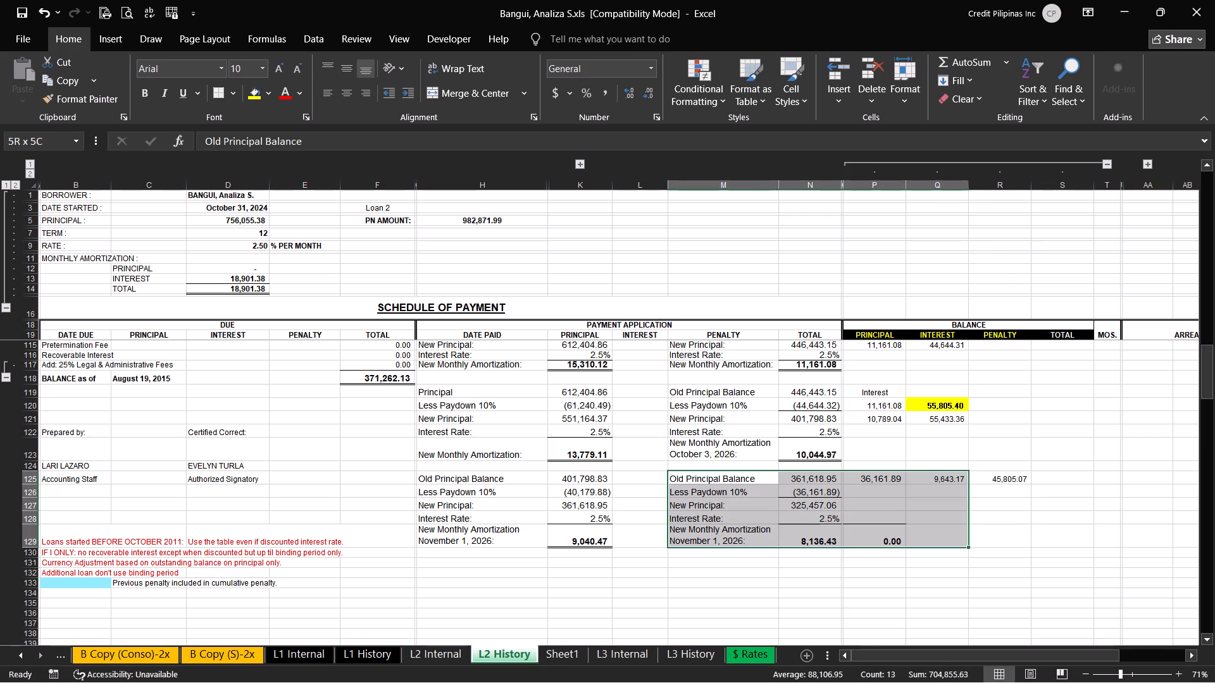
pyautogui.moveTo(944, 533); pyautogui.dragTo(895, 531)
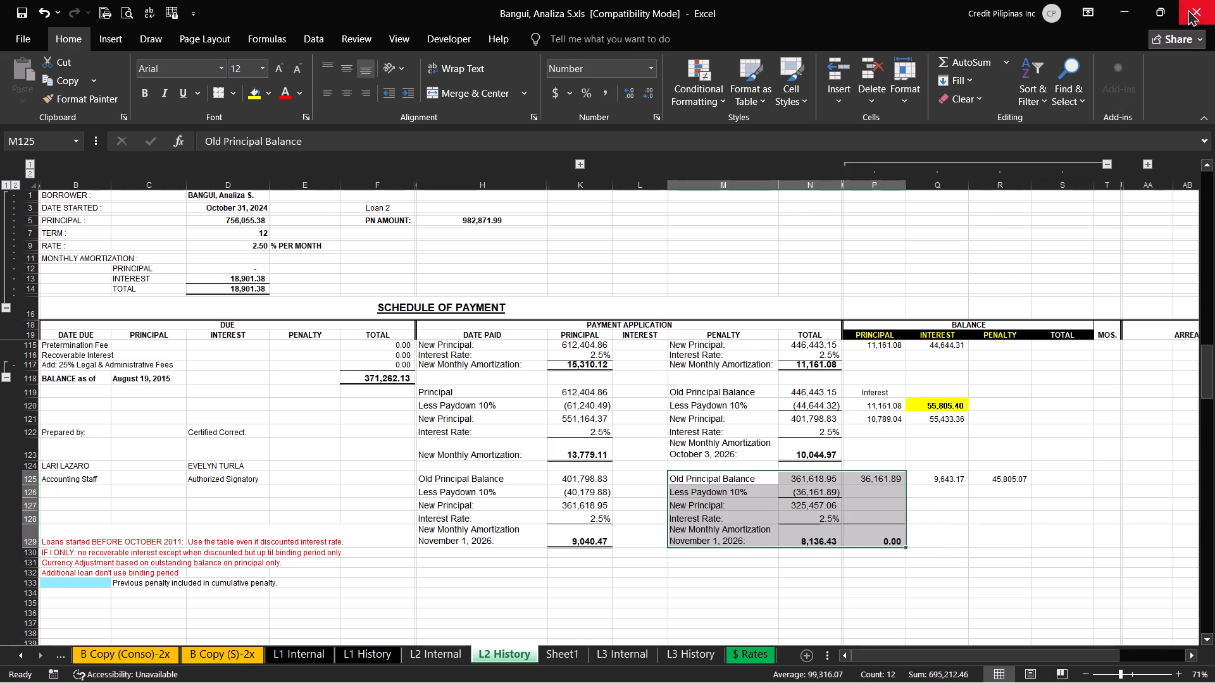
pyautogui.click(273, 95)
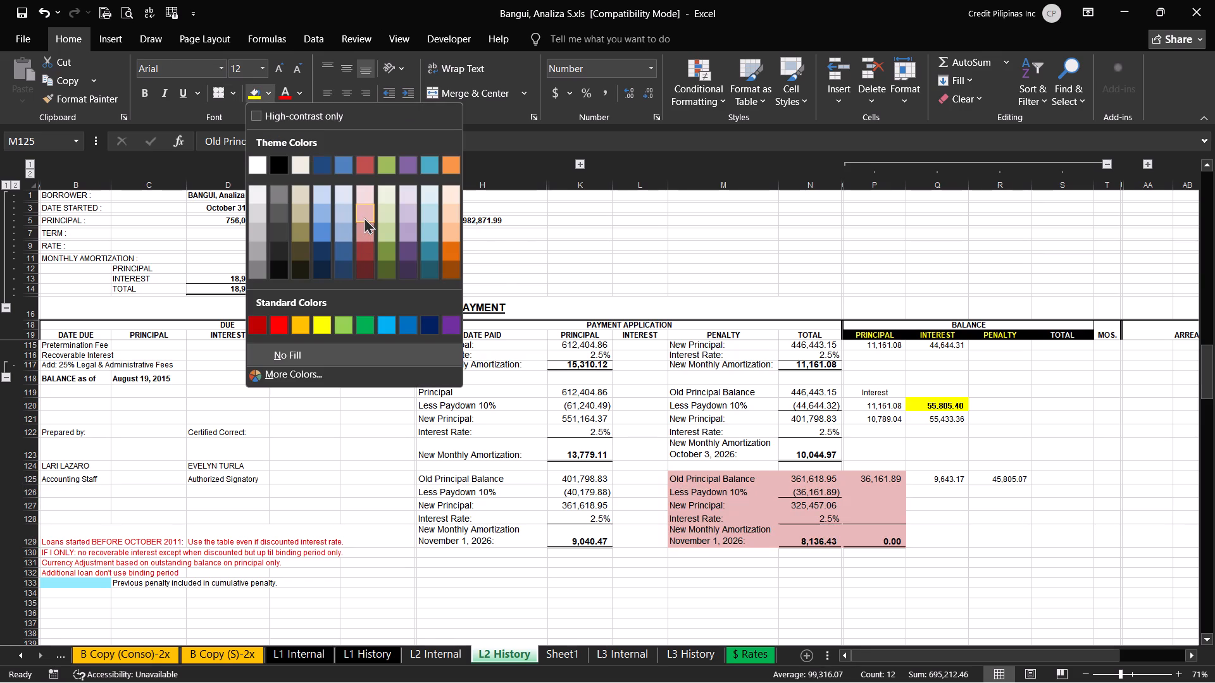
pyautogui.click(423, 207)
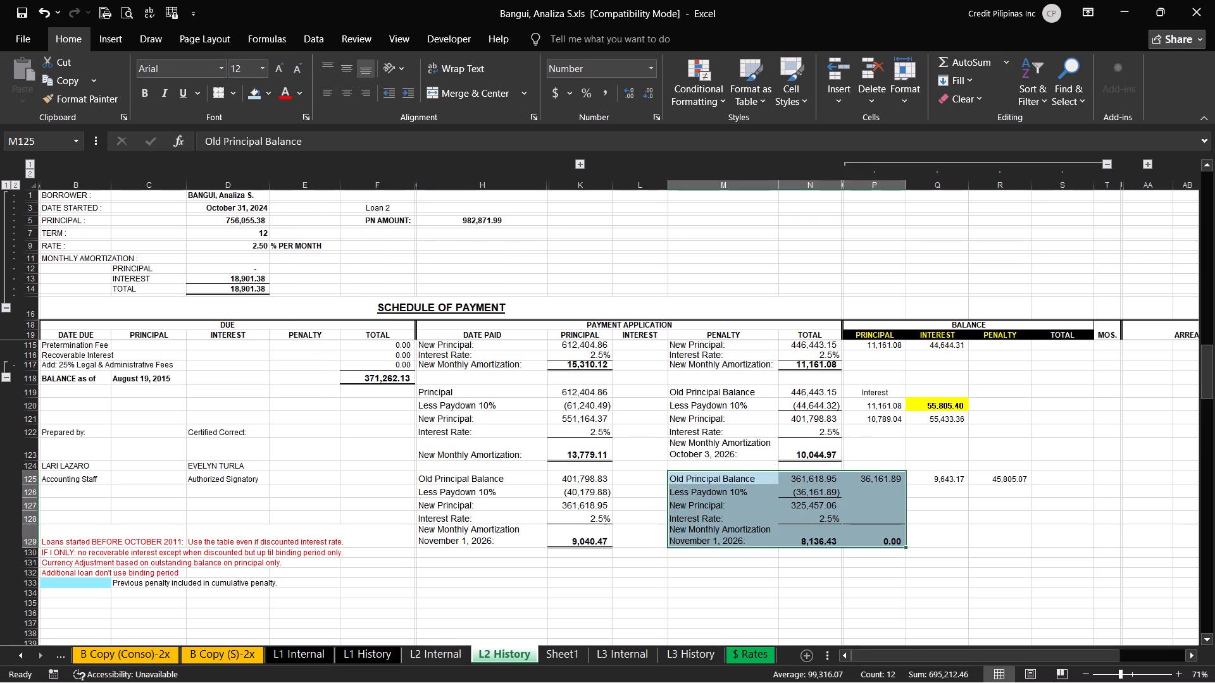
pyautogui.click(1149, 385)
pyautogui.moveTo(1194, 9); pyautogui.dragTo(1093, 400)
pyautogui.click(1006, 477)
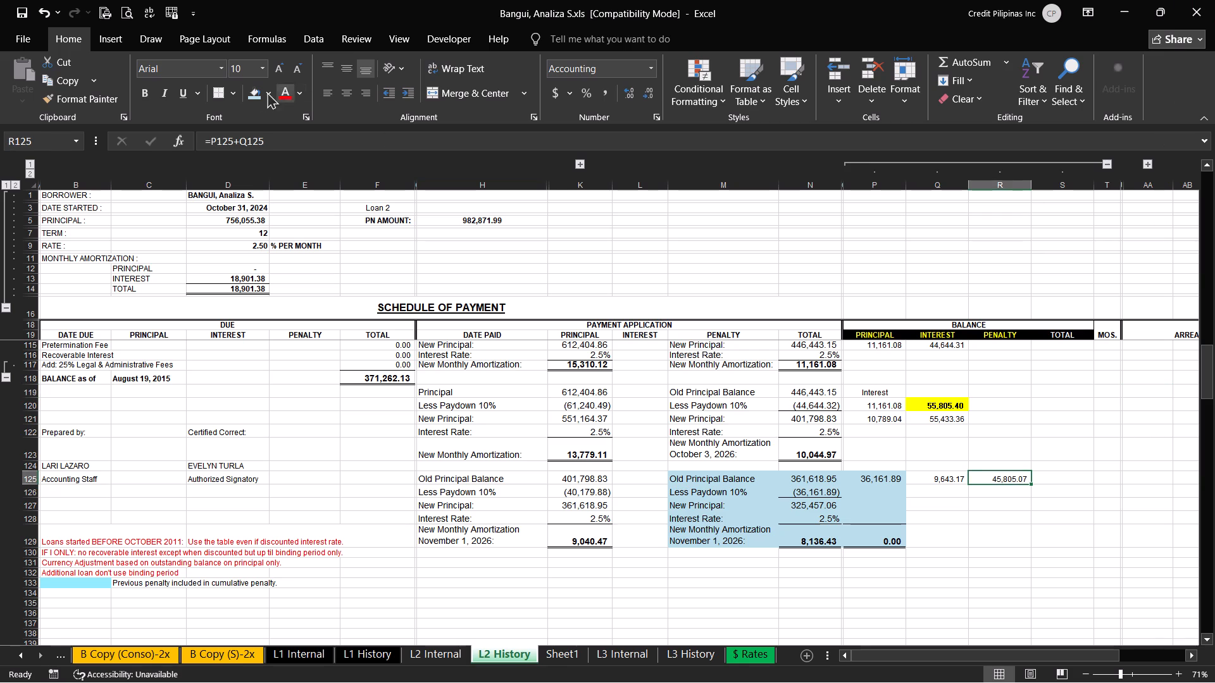
pyautogui.click(252, 92)
# Close Bangui's loan workbook, saving its changes.
pyautogui.click(1199, 15)
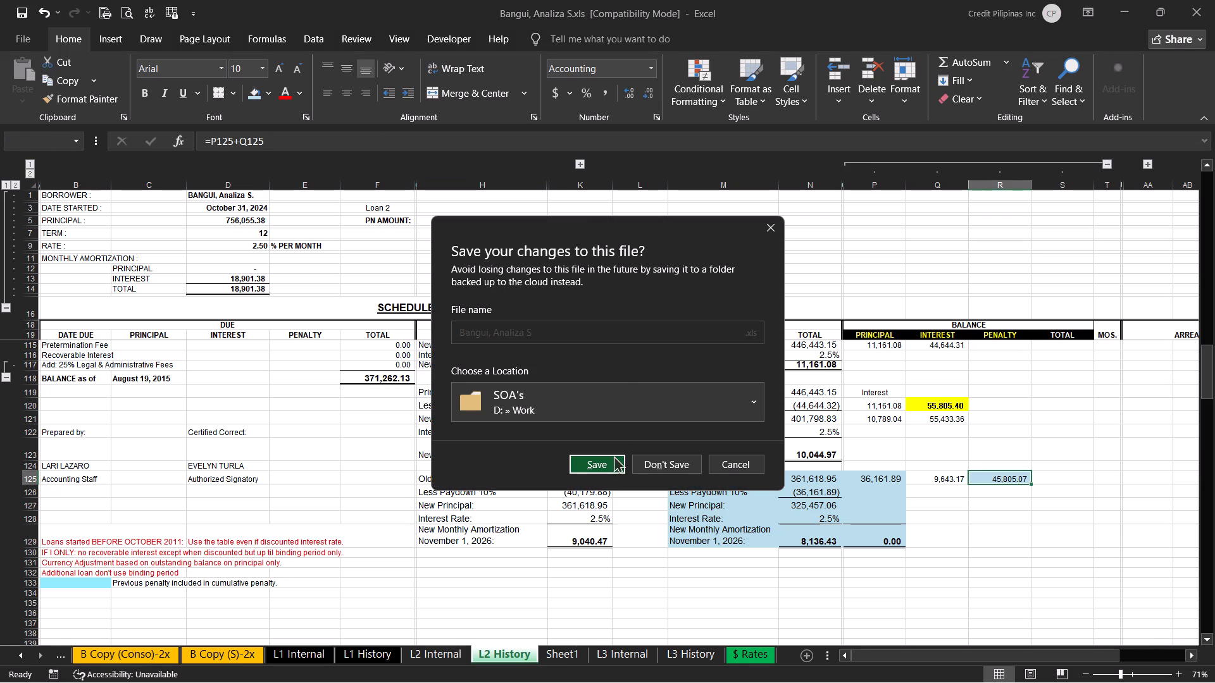
pyautogui.click(618, 468)
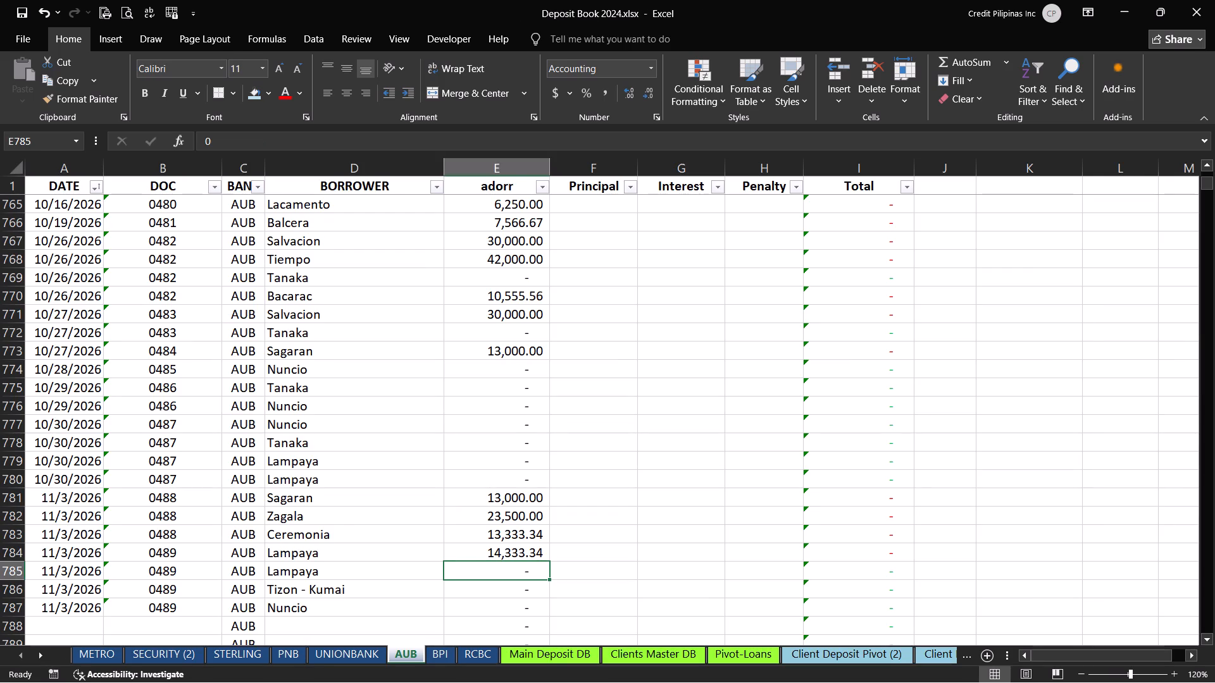
pyautogui.press('=')
pyautogui.press('Up')
pyautogui.press('Return')
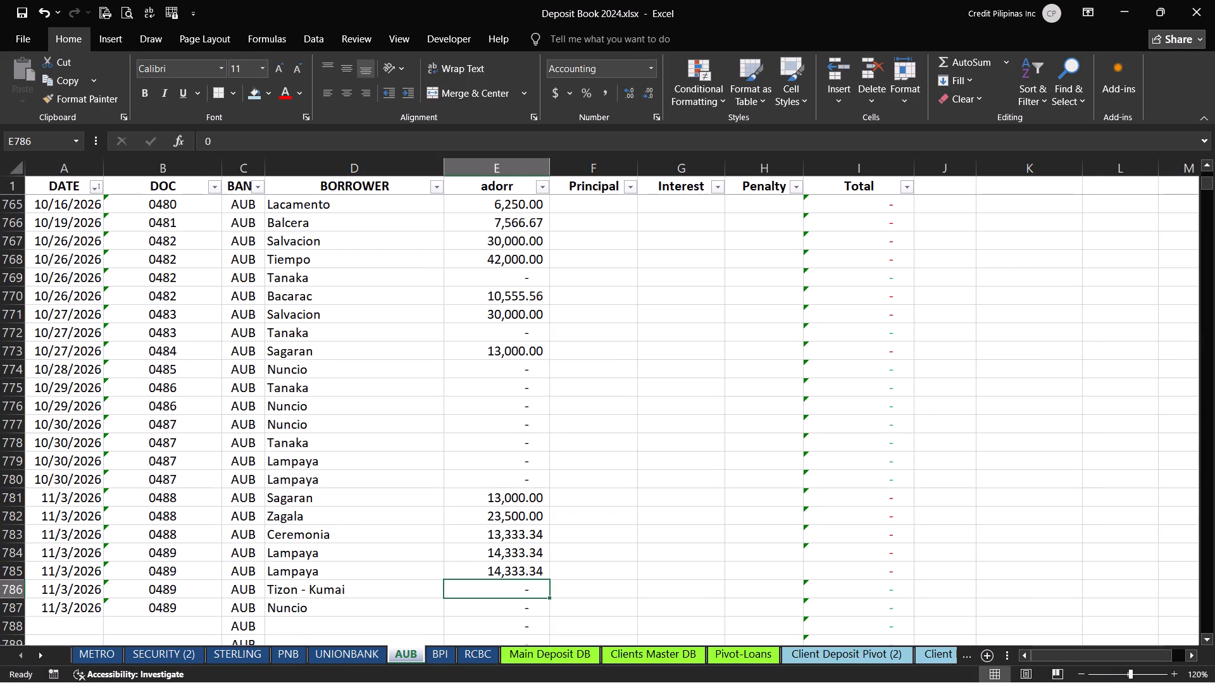
pyautogui.write('41666.67')
pyautogui.press('Return')
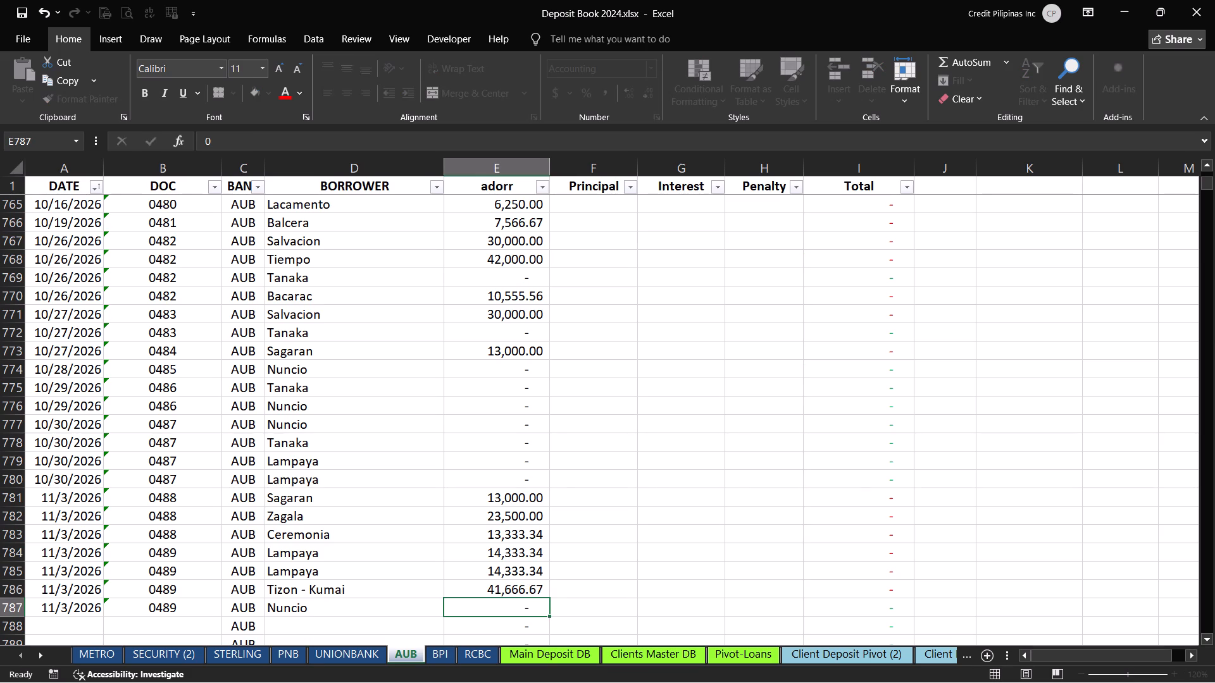
pyautogui.write('48750')
pyautogui.press('Return')
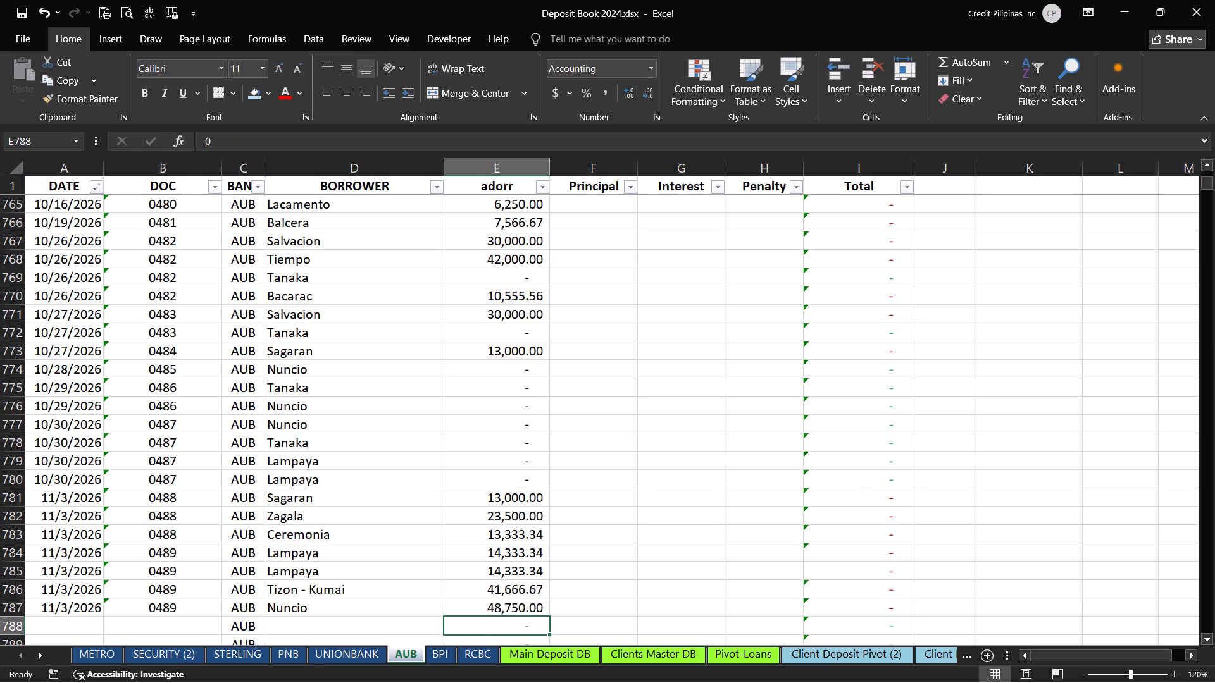
# Check the sum of the four deposit amounts under document 0489 in E784:E787.
pyautogui.press('Up')
pyautogui.hotkey('shift', 'Up')
pyautogui.hotkey('shift', 'Up')
pyautogui.hotkey('shift', 'Up')
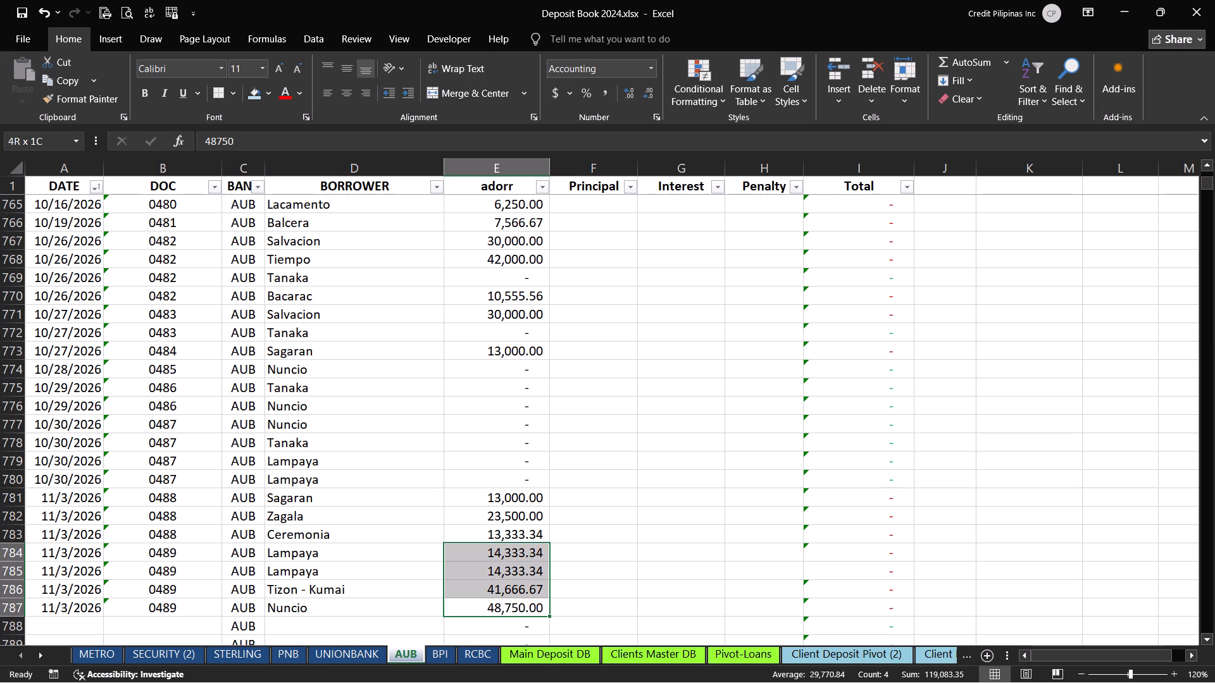